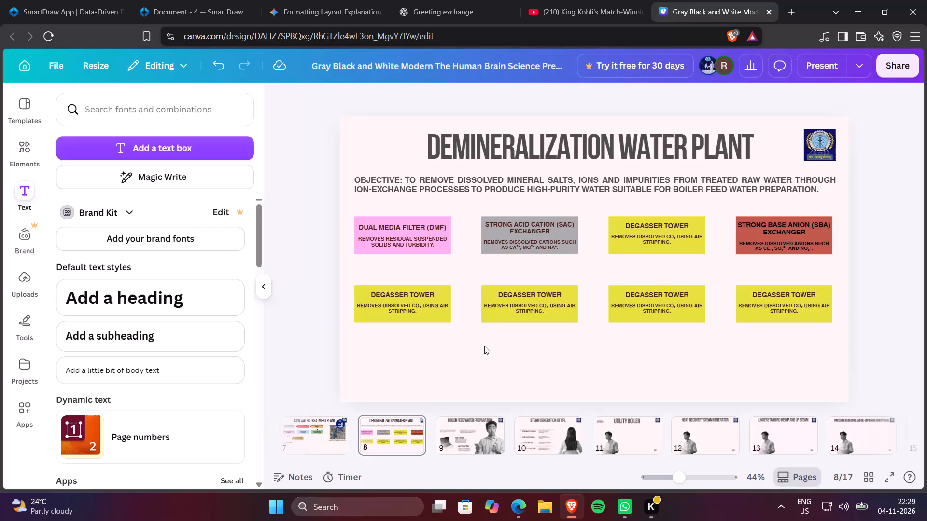
# Replace the text of the lower row's last Degasser Tower box with the copied "Mixed Bed Exchanger" heading and its description about removing remaining traces of cations and anions.
pyautogui.tripleClick(771, 293)
pyautogui.tripleClick(771, 293)
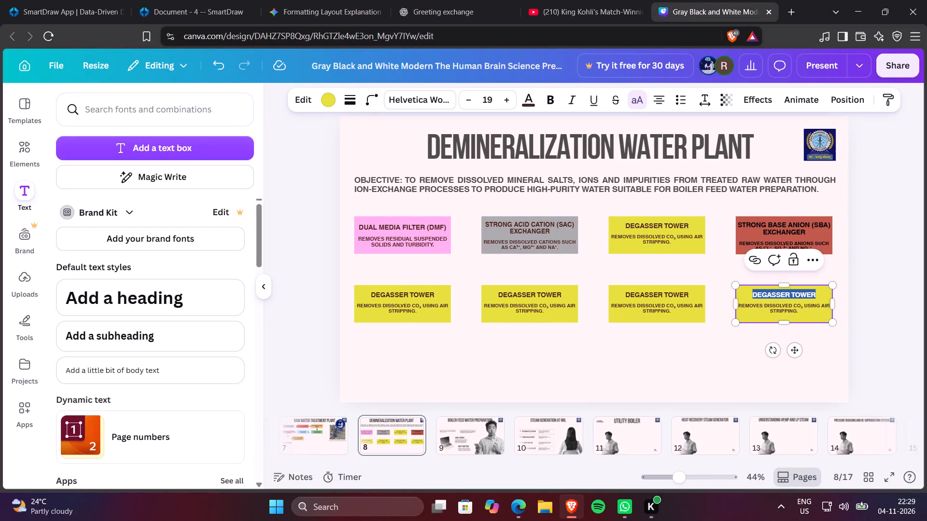
pyautogui.click(776, 308)
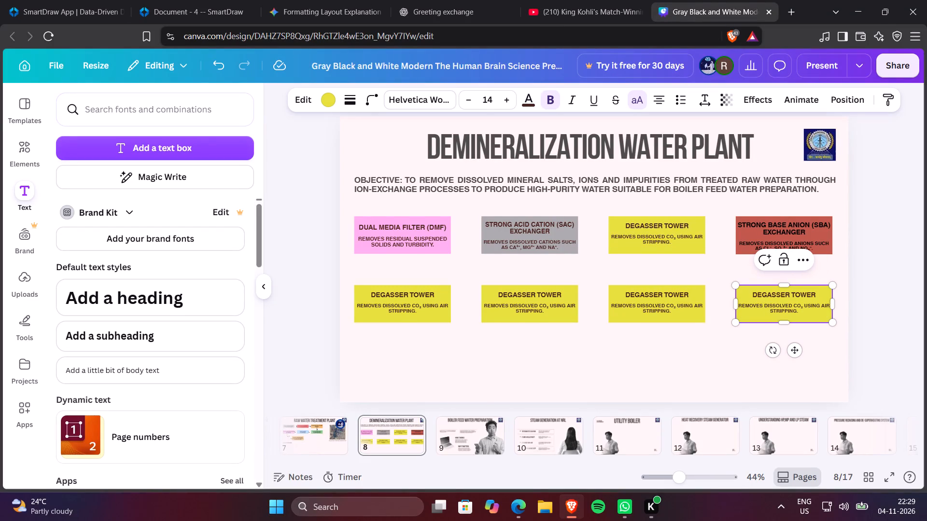
pyautogui.moveTo(751, 297); pyautogui.dragTo(803, 314)
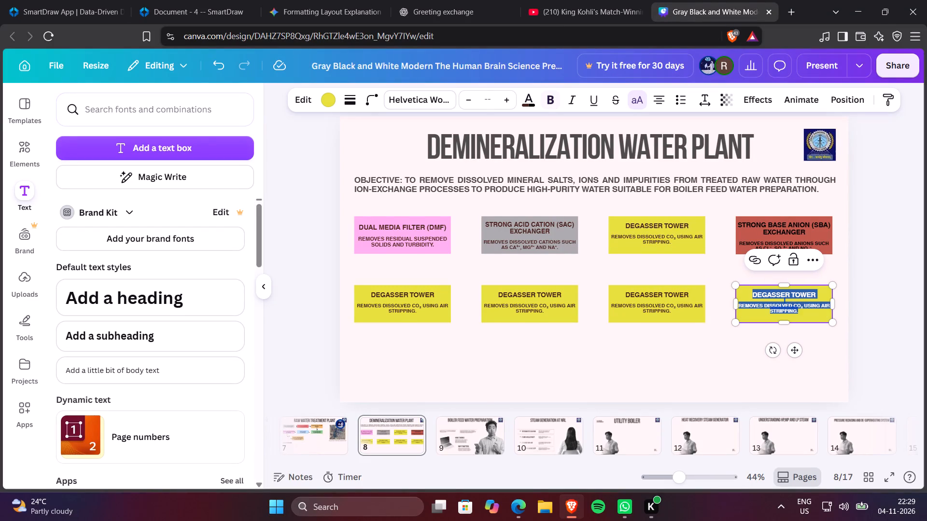
pyautogui.hotkey('ctrl', 'v')
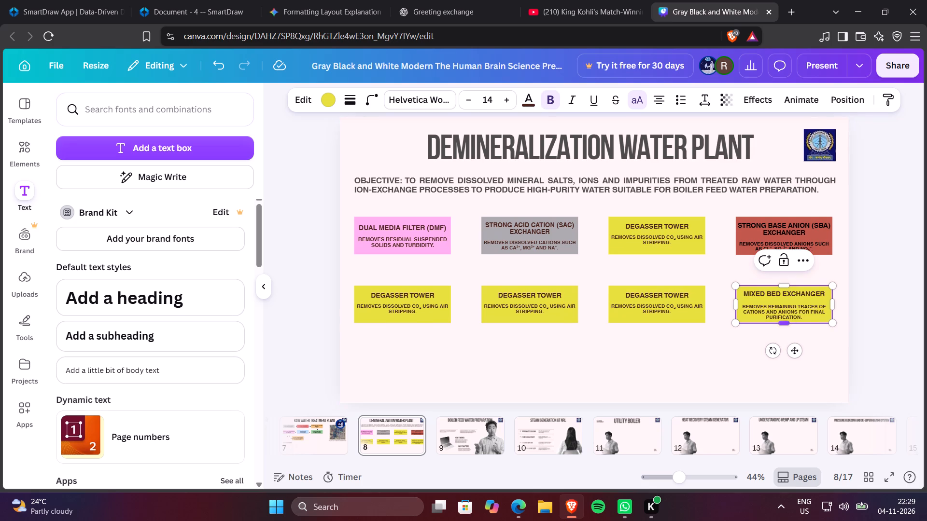
pyautogui.click(782, 296)
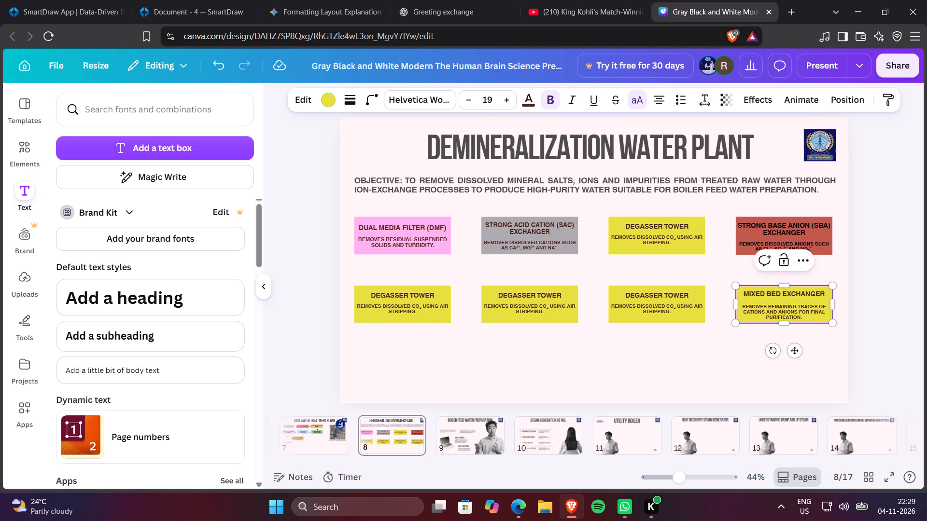
pyautogui.click(781, 295)
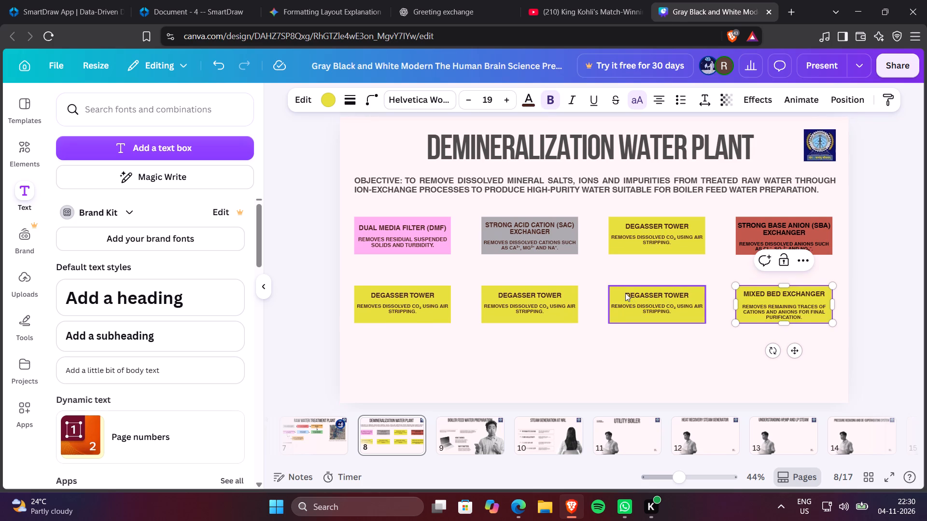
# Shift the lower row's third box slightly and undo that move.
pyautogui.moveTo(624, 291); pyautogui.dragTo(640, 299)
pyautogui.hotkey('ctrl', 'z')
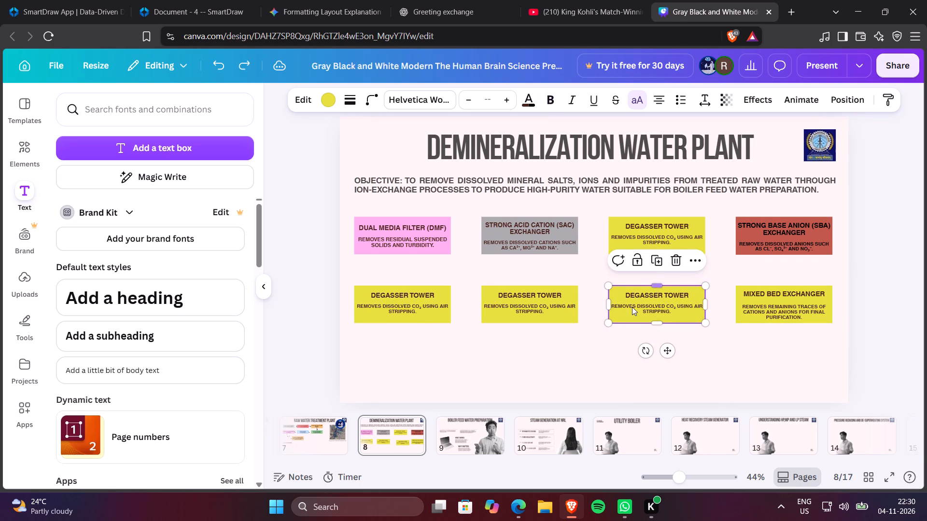
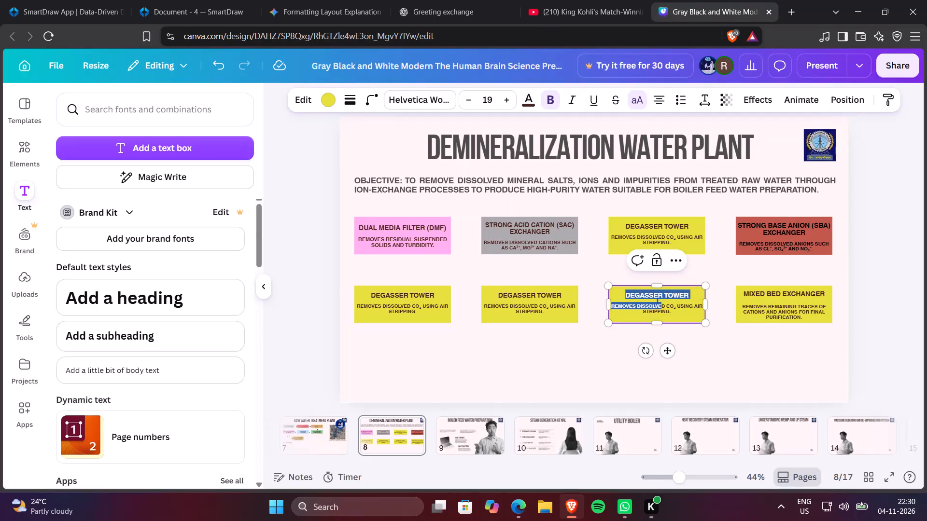
# Replace the lower row's third Degasser Tower text with the copied "Amine Dosing & Storage" heading and its cyclohexylamine dosing and DM water storage description.
pyautogui.hotkey('ctrl', 'v')
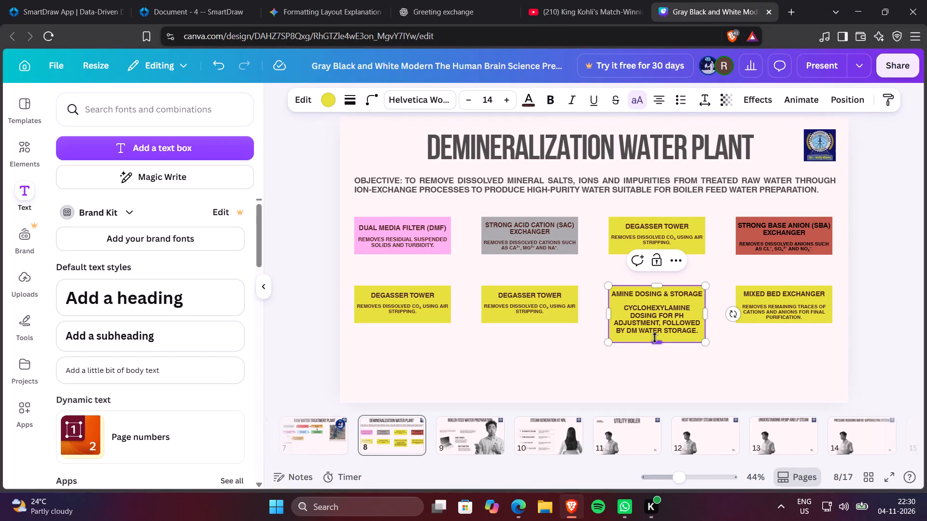
# Set the font size of the cyclohexylamine dosing description in the Amine Dosing & Storage box to 14.
pyautogui.click(649, 318)
pyautogui.tripleClick(653, 319)
pyautogui.click(653, 319)
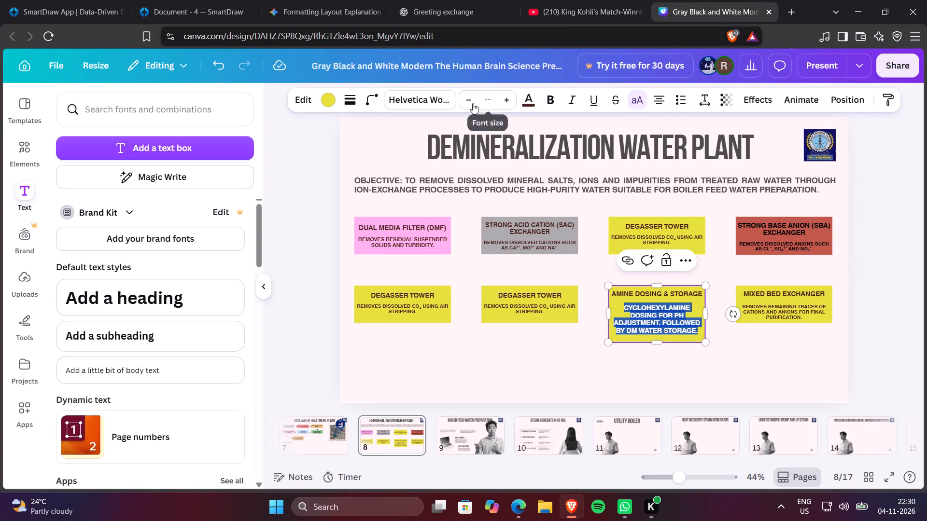
pyautogui.click(646, 314)
pyautogui.doubleClick(646, 314)
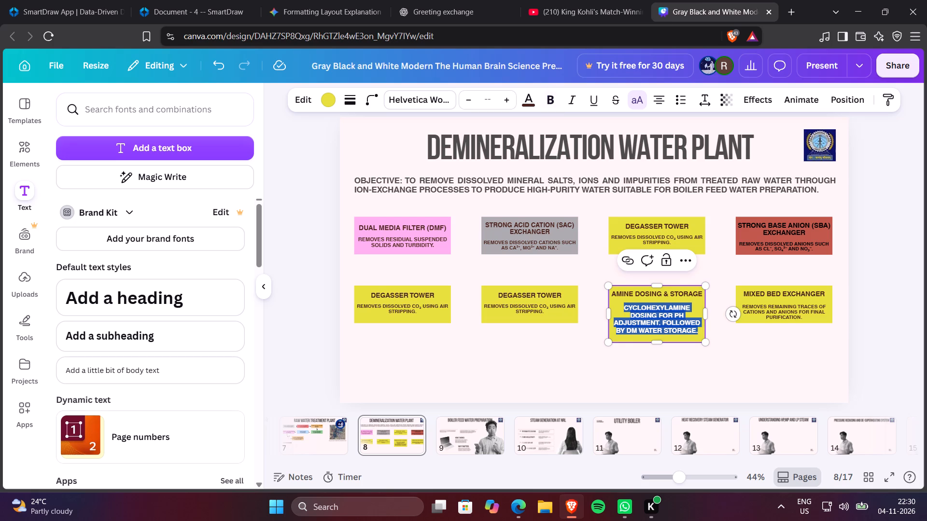
pyautogui.click(481, 100)
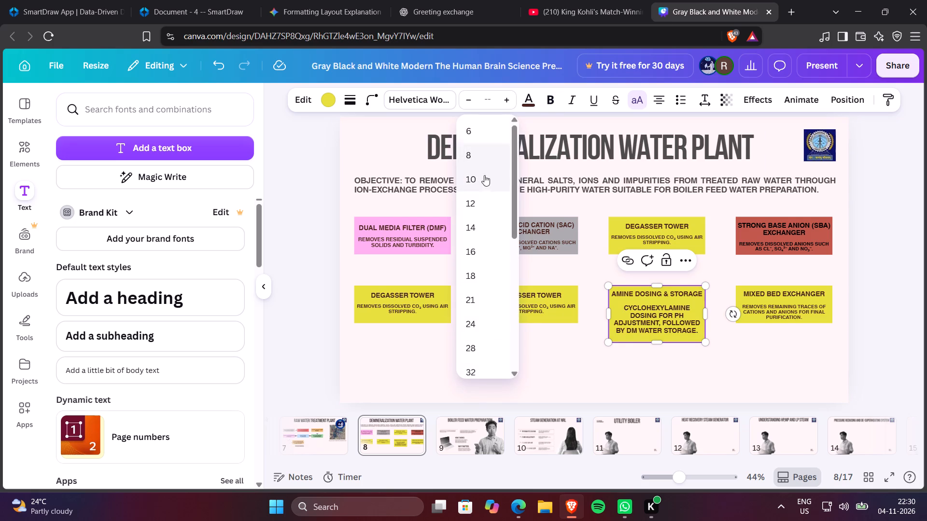
pyautogui.click(478, 230)
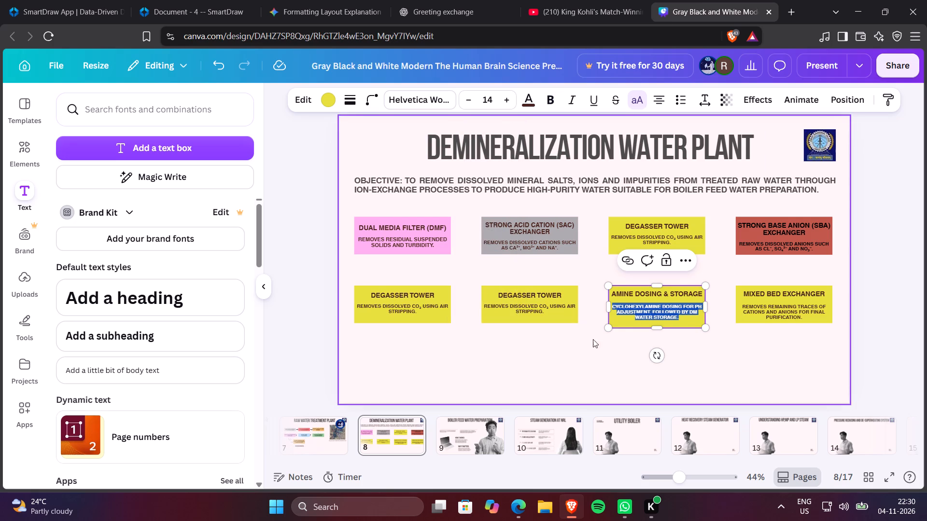
# Check the description font size in the Mixed Bed Exchanger and Strong Acid Cation (SAC) Exchanger boxes.
pyautogui.click(752, 306)
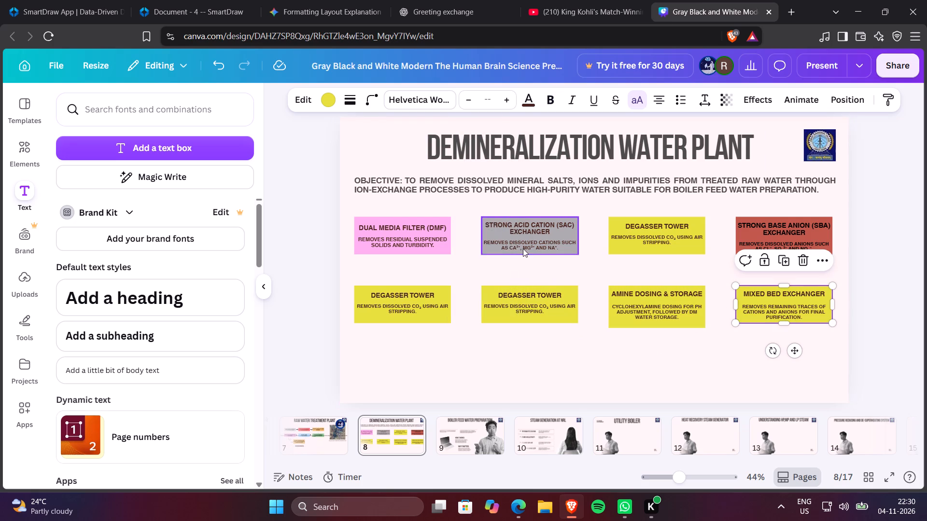
pyautogui.click(523, 247)
pyautogui.click(523, 247)
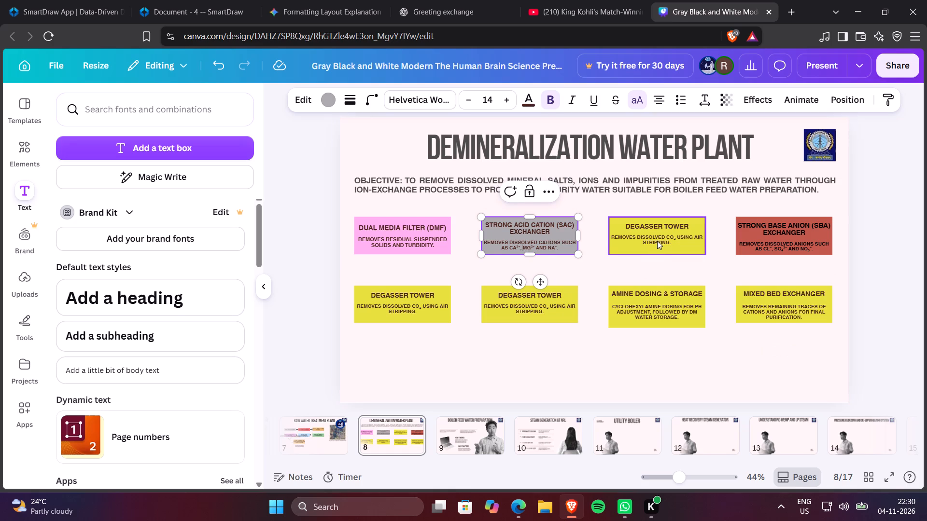
# Set the description font size to 15 in the upper row's Strong Acid Cation, Degasser Tower and Strong Base Anion boxes.
pyautogui.click(657, 240)
pyautogui.doubleClick(427, 238)
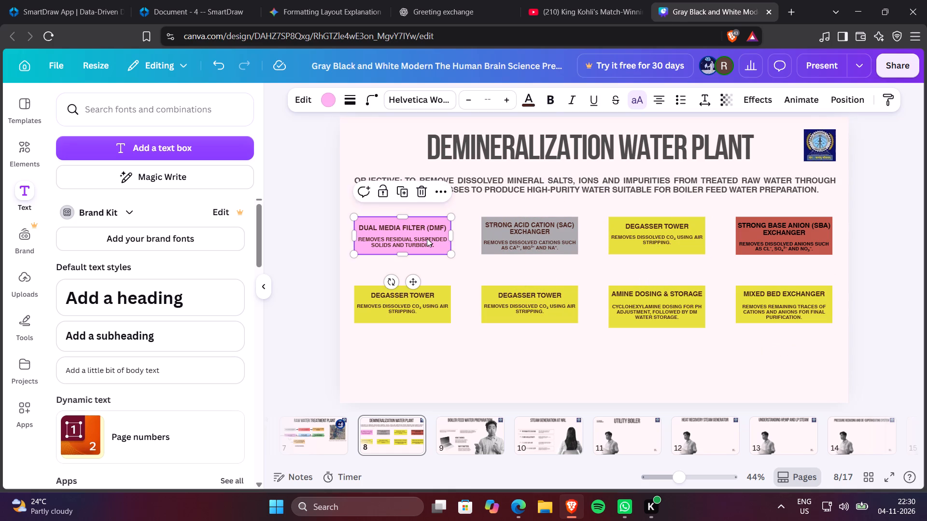
pyautogui.tripleClick(533, 244)
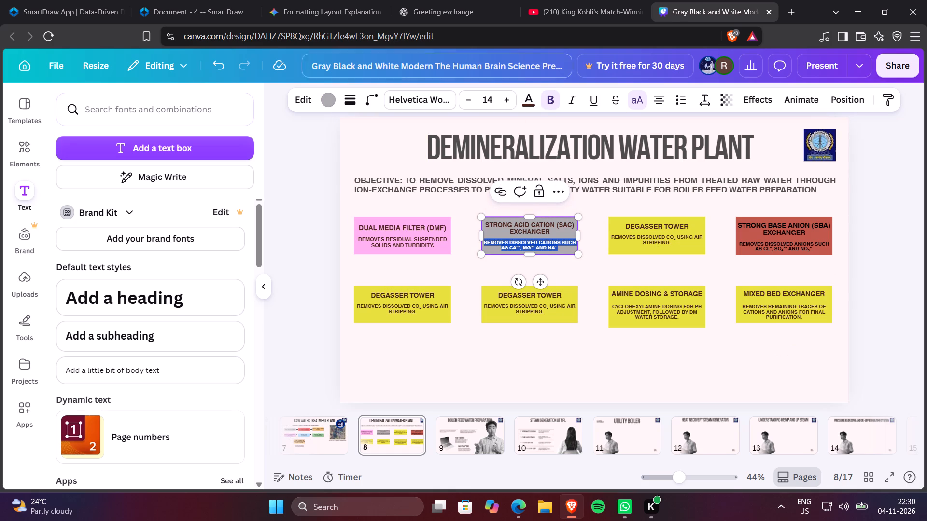
pyautogui.click(510, 94)
pyautogui.doubleClick(658, 233)
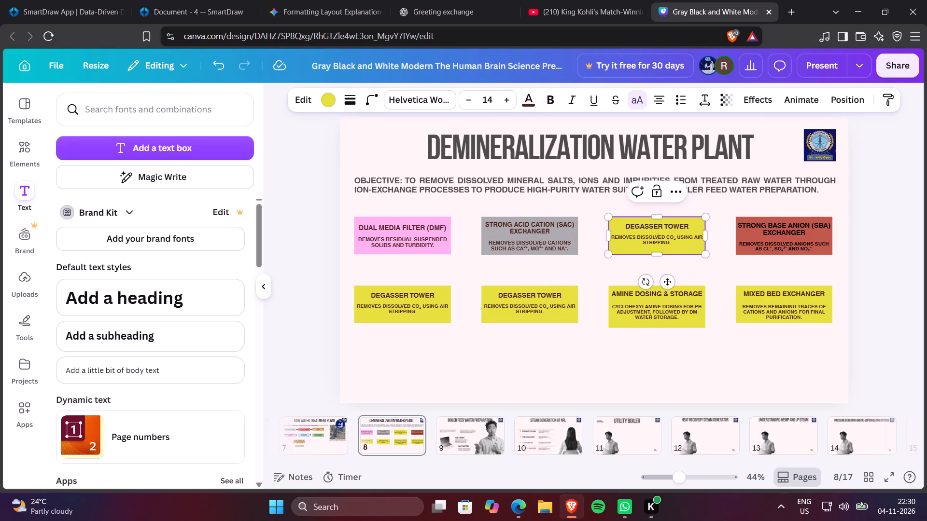
pyautogui.tripleClick(659, 238)
pyautogui.click(507, 100)
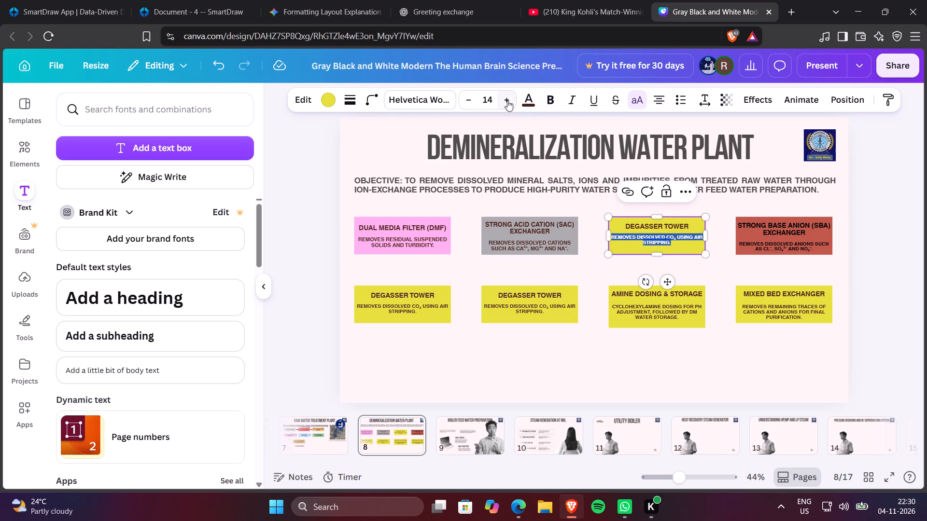
pyautogui.tripleClick(786, 246)
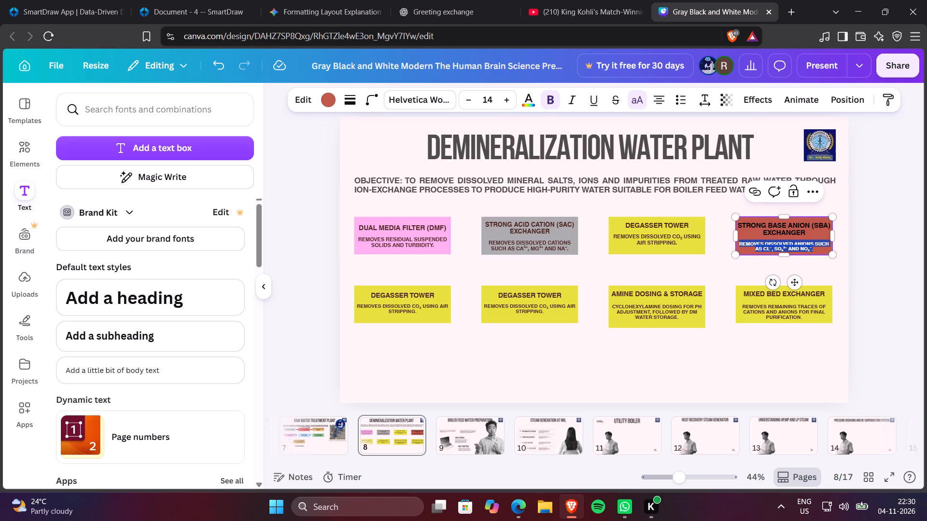
pyautogui.click(507, 105)
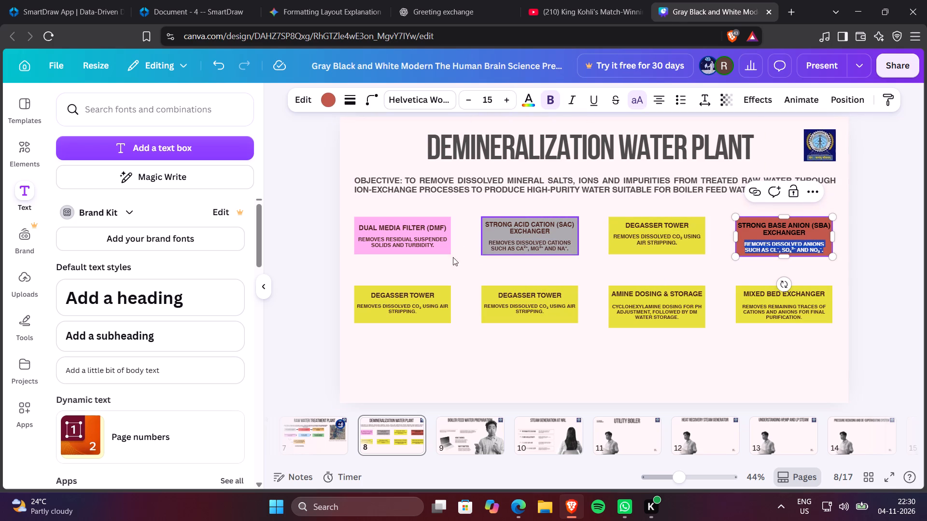
# Set the description font size to 15 in the lower row's Mixed Bed Exchanger and Amine Dosing & Storage boxes.
pyautogui.tripleClick(793, 312)
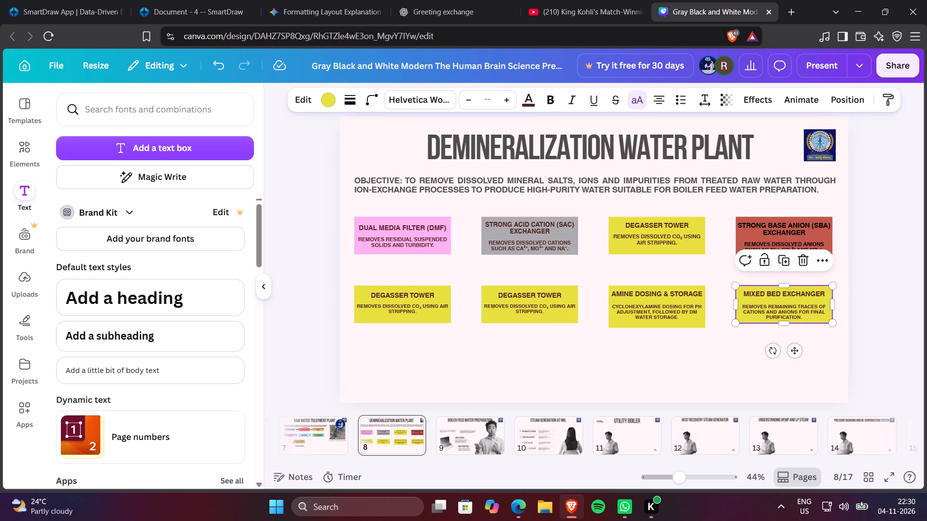
pyautogui.click(505, 99)
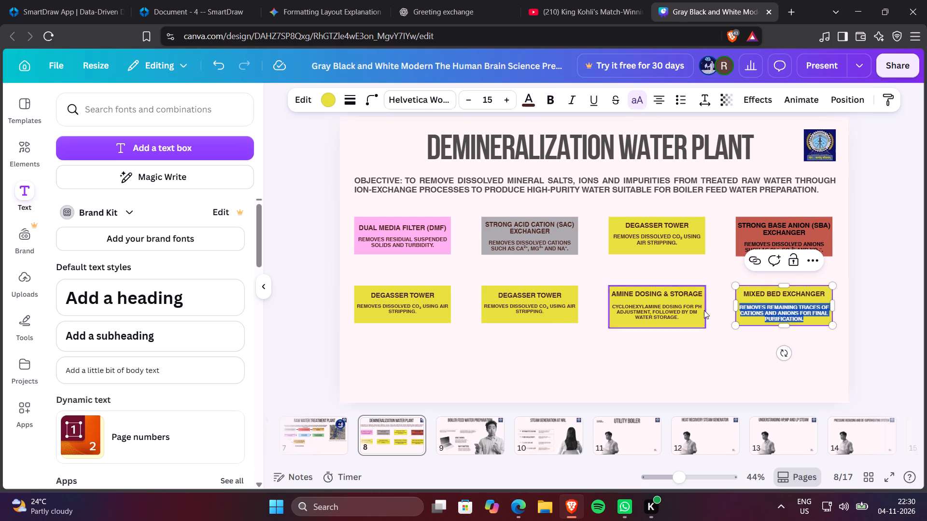
pyautogui.tripleClick(677, 305)
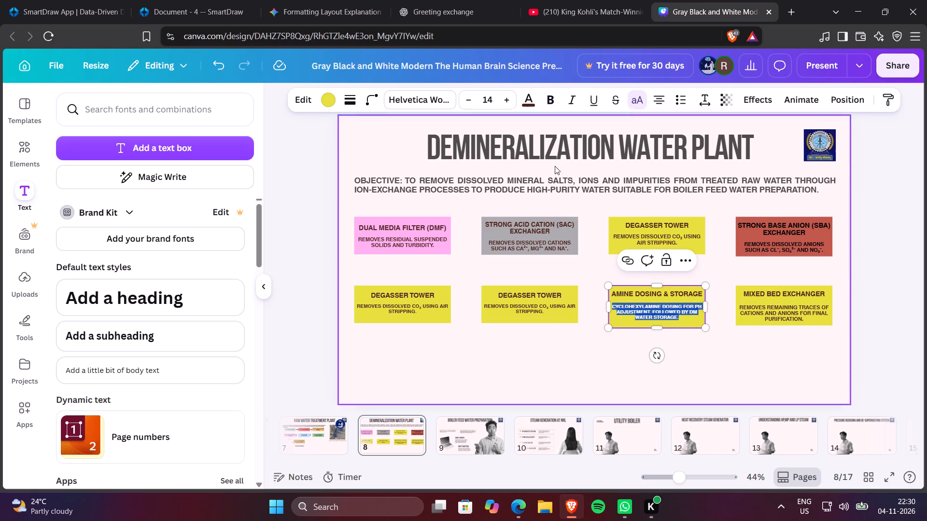
pyautogui.click(507, 106)
# Select the lower row's second box, labelled Degasser Tower.
pyautogui.click(534, 307)
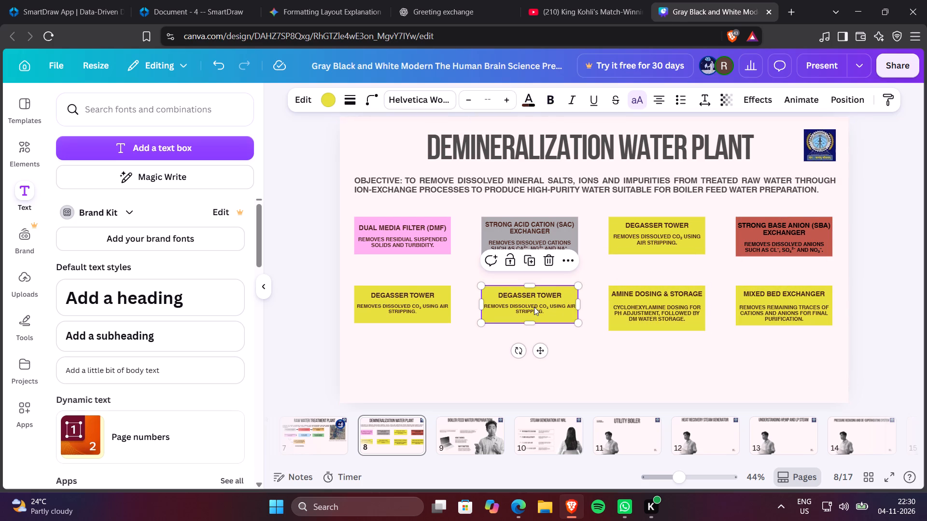
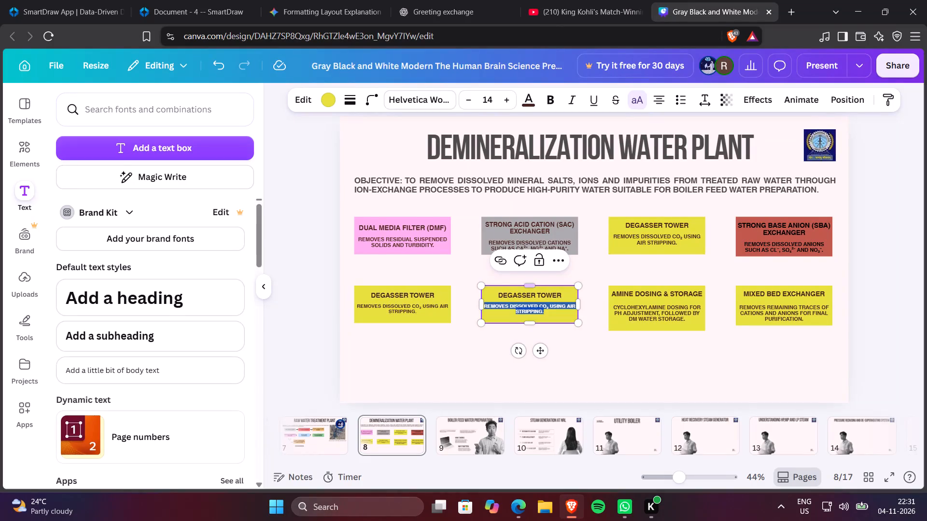
# Replace the Degasser Tower heading and description in the lower row's second box with the copied "High-Purity DM Water → Deaerator / Other Utilities" text.
pyautogui.click(528, 292)
pyautogui.moveTo(498, 295); pyautogui.dragTo(546, 315)
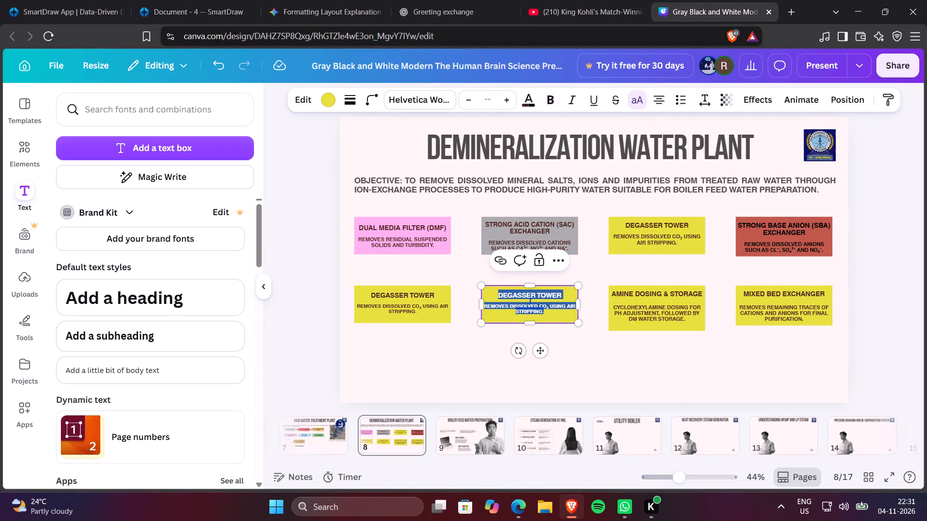
pyautogui.hotkey('ctrl', 'v')
# Set the font size of the High-Purity DM Water → Deaerator / Other Utilities text to 16.
pyautogui.tripleClick(523, 304)
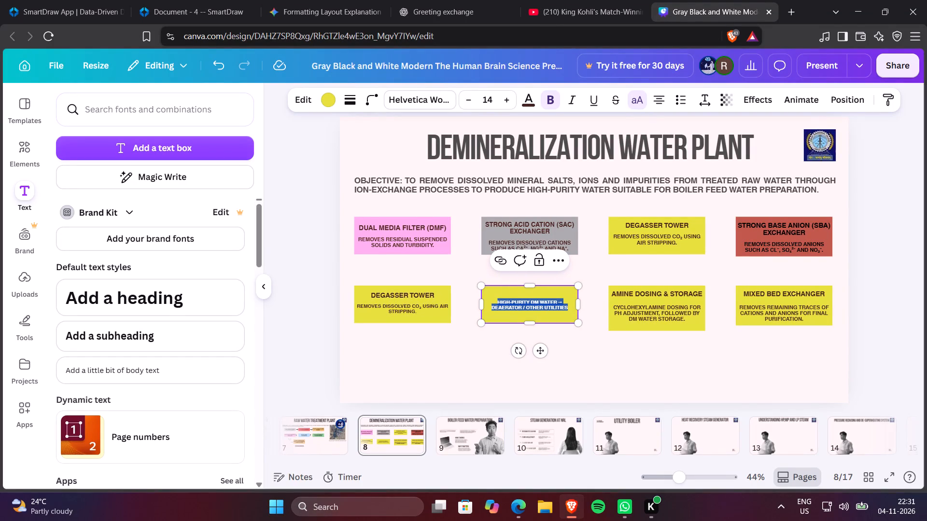
pyautogui.doubleClick(501, 100)
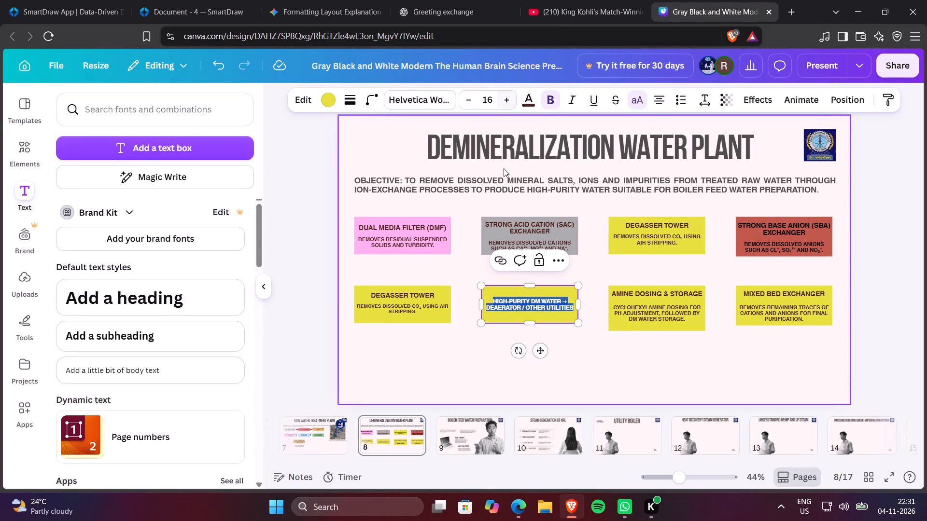
pyautogui.click(506, 358)
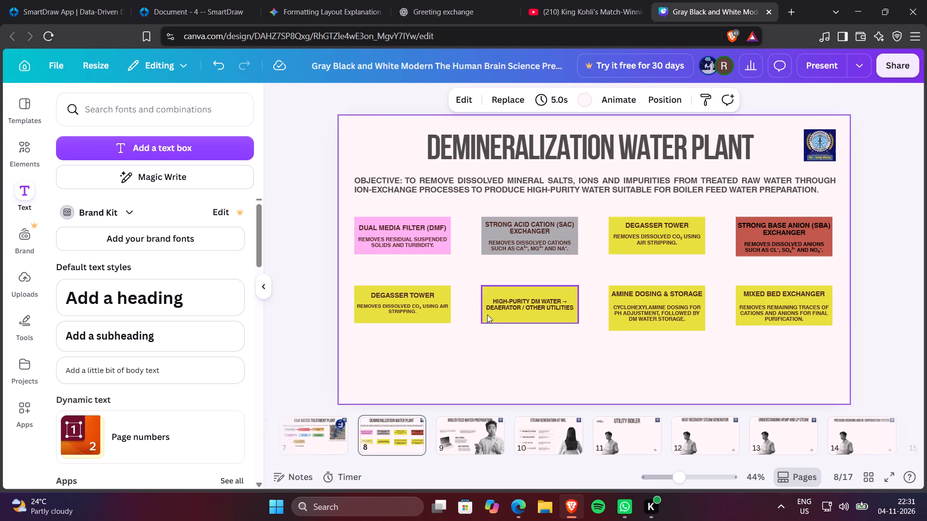
# Delete the leftover Degasser Tower box from the start of the lower row.
pyautogui.click(435, 315)
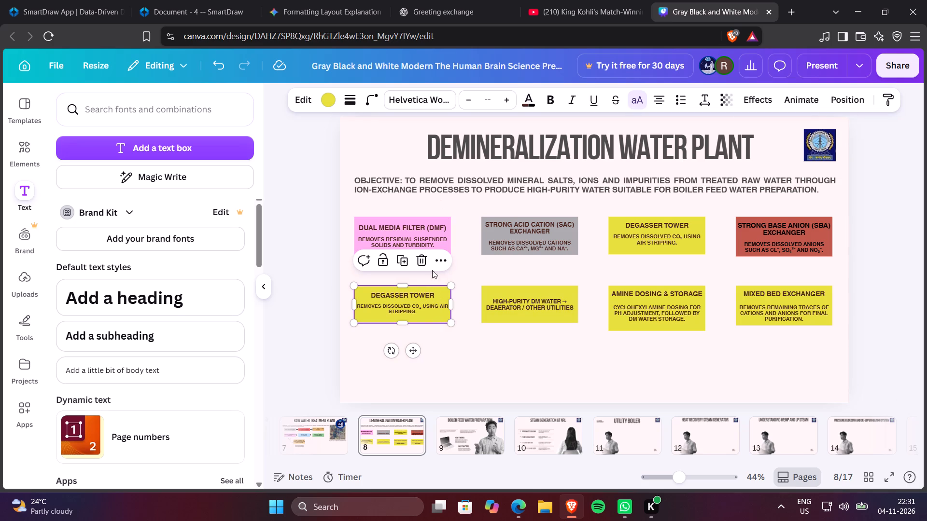
pyautogui.click(425, 254)
pyautogui.click(487, 357)
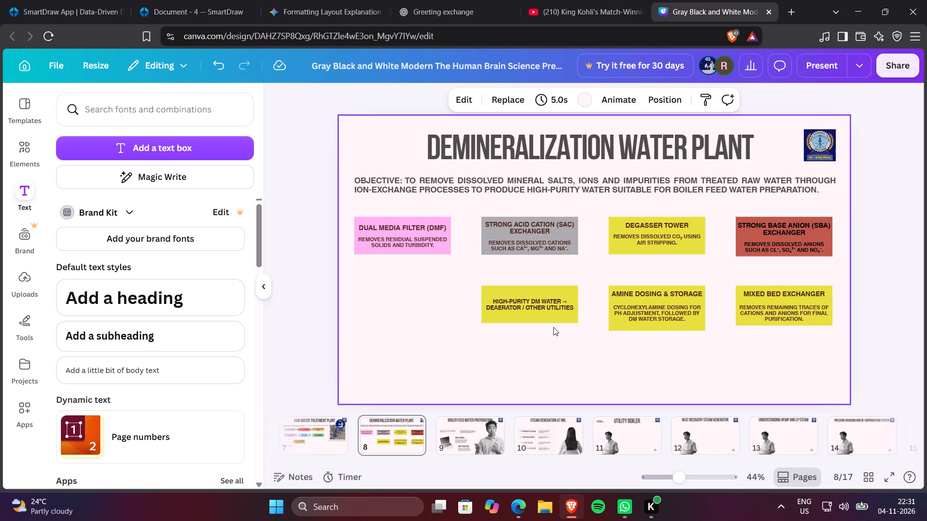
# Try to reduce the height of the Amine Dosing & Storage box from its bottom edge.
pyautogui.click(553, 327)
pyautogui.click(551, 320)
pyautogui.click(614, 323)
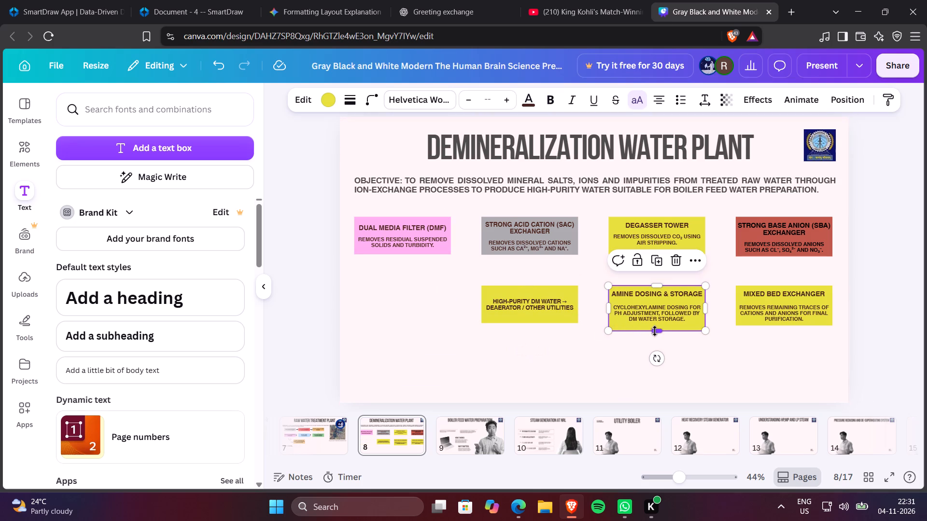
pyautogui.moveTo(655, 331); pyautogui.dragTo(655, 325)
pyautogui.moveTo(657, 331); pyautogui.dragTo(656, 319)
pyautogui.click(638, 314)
# Extend the High-Purity DM Water and Mixed Bed Exchanger boxes downward to match the height of the Amine Dosing & Storage box.
pyautogui.click(546, 315)
pyautogui.moveTo(534, 323); pyautogui.dragTo(534, 328)
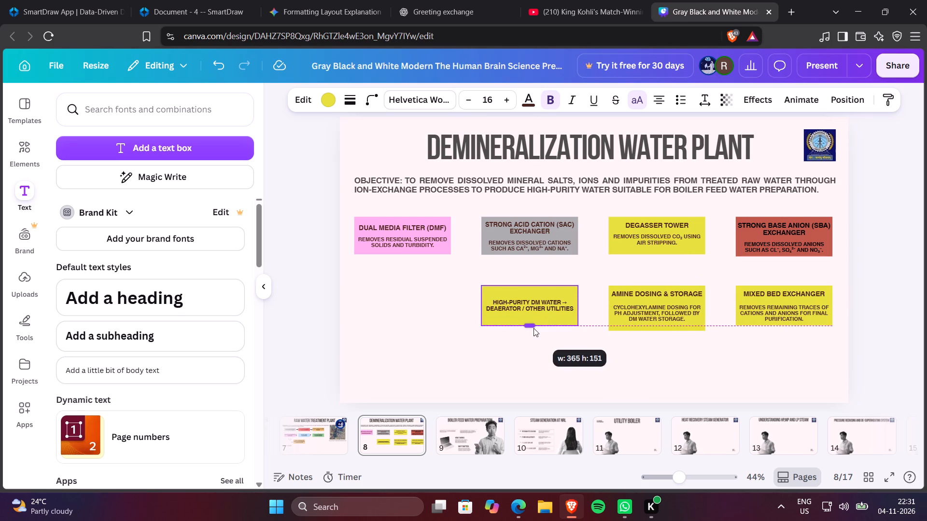
pyautogui.moveTo(534, 328); pyautogui.dragTo(533, 330)
pyautogui.click(530, 310)
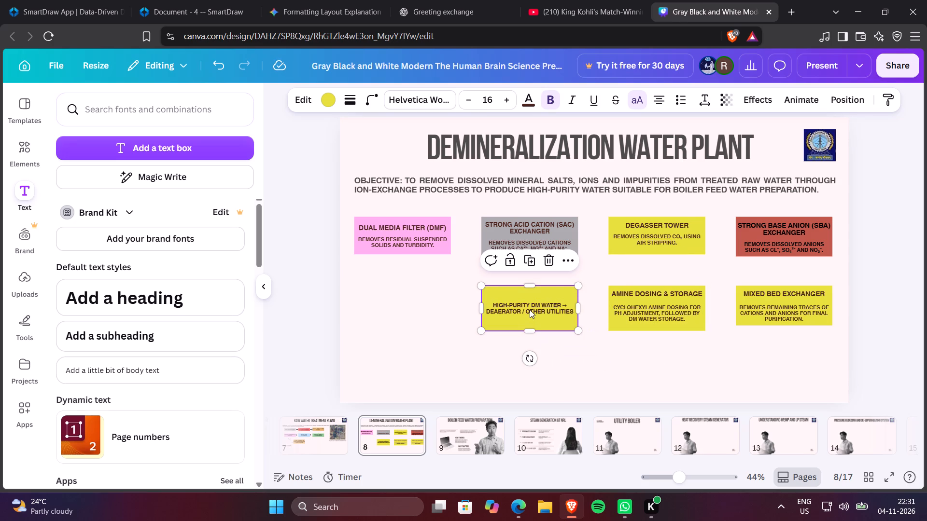
pyautogui.click(762, 318)
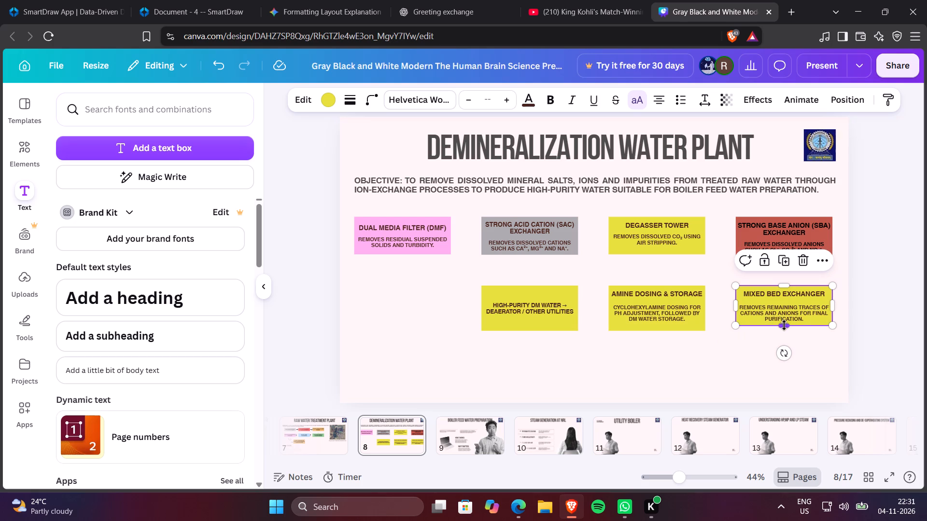
pyautogui.click(784, 325)
pyautogui.click(726, 349)
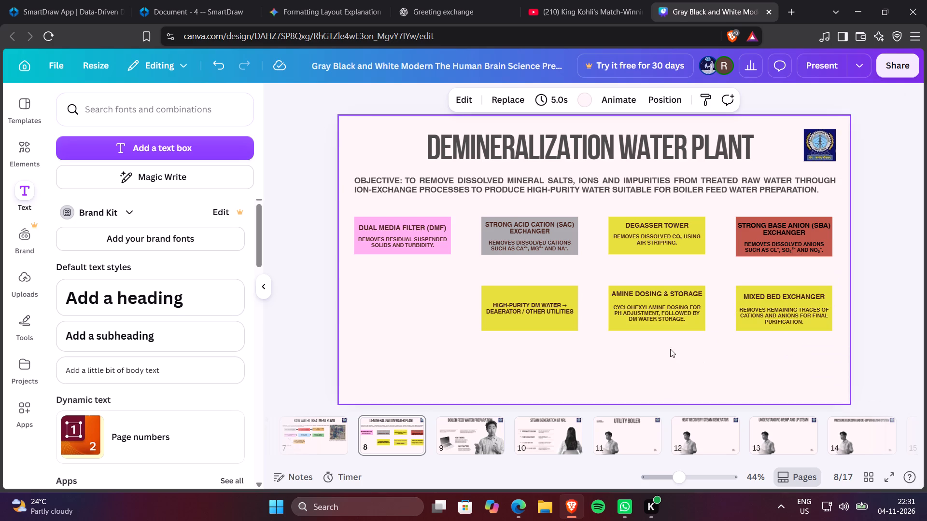
pyautogui.click(771, 325)
pyautogui.click(750, 316)
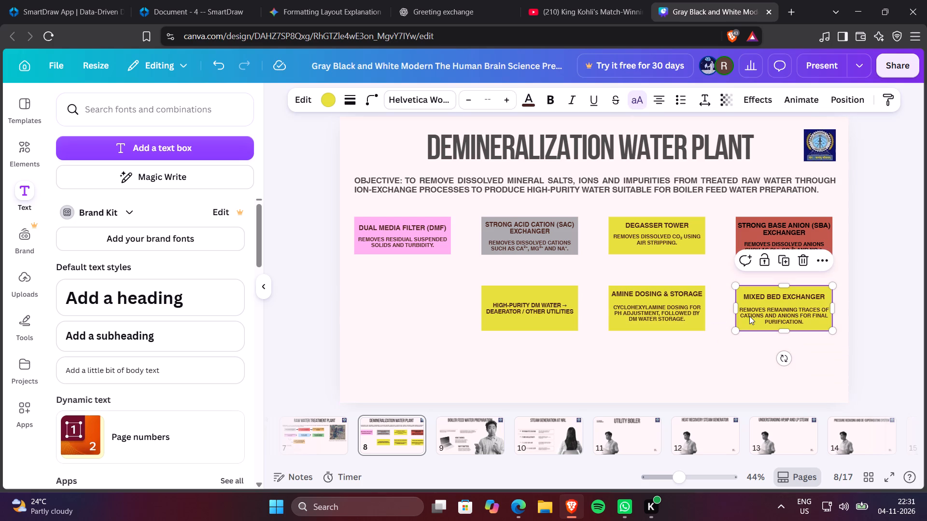
pyautogui.click(685, 319)
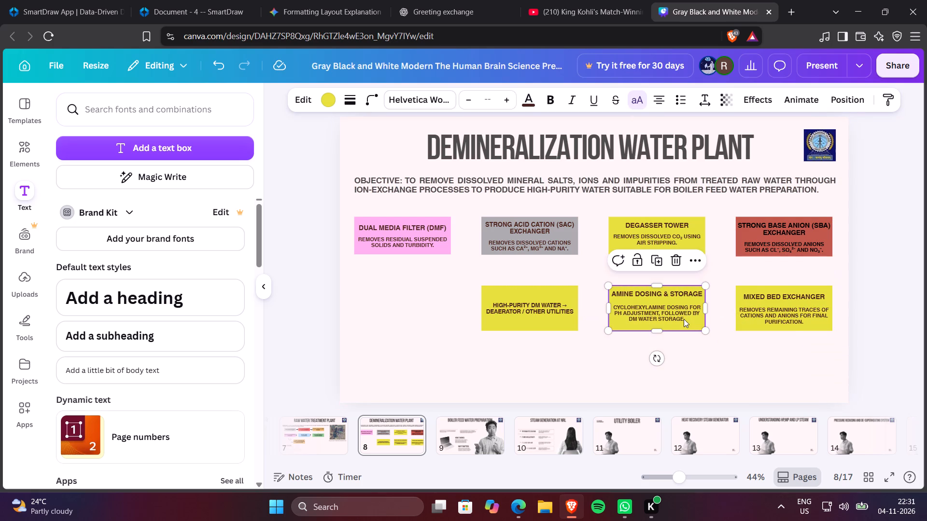
pyautogui.click(678, 318)
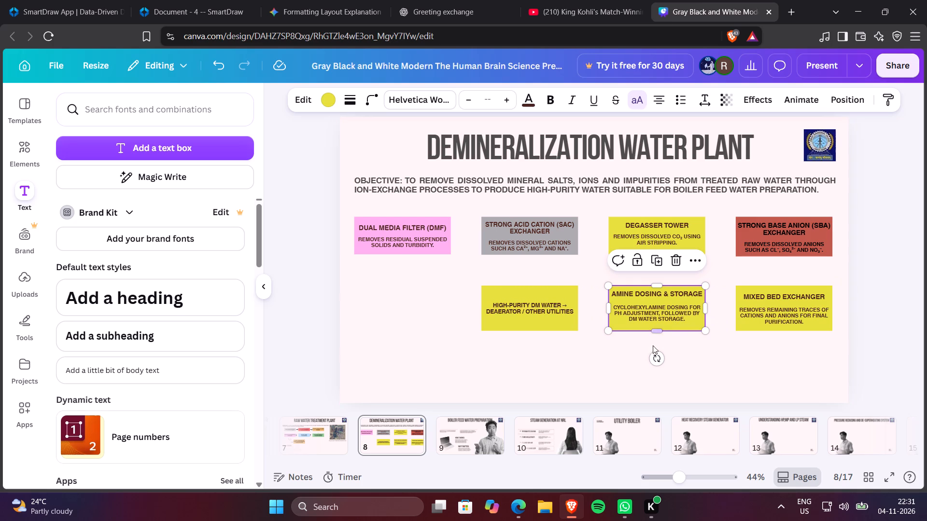
pyautogui.click(628, 352)
# Change the fill colour of the High-Purity DM Water box to the muted blue photo colour.
pyautogui.click(567, 319)
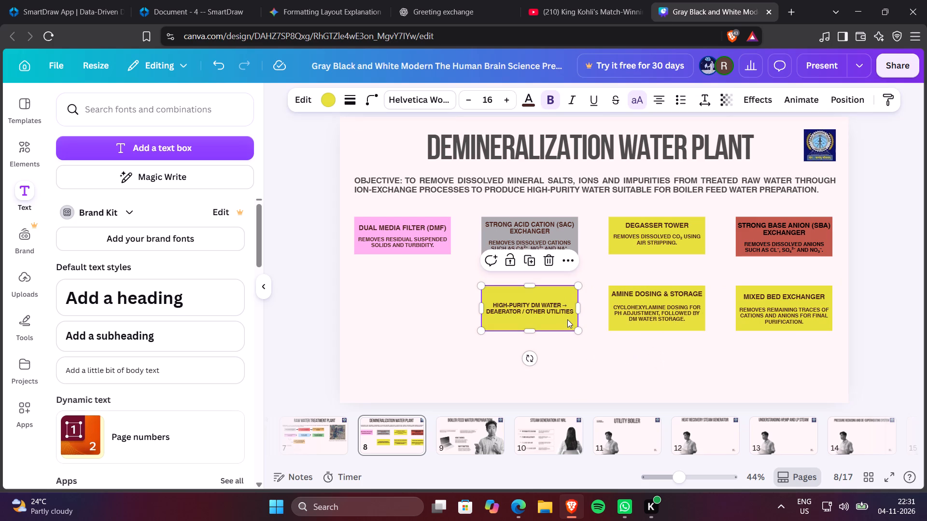
pyautogui.click(324, 99)
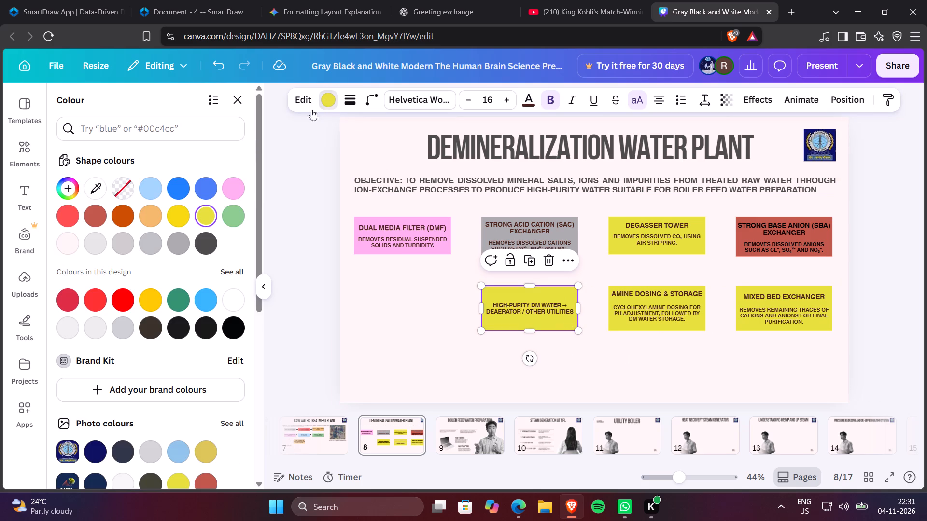
pyautogui.scroll(-5, 205, 193)
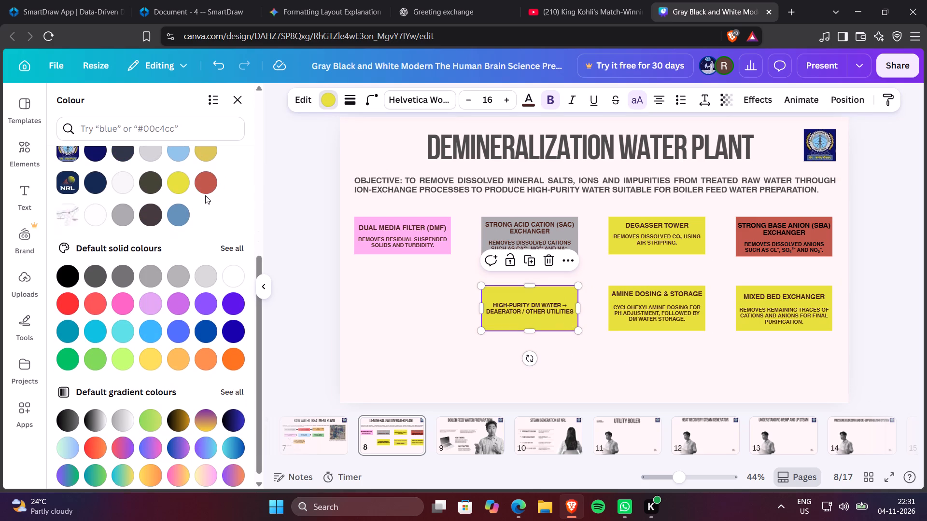
pyautogui.scroll(1, 204, 195)
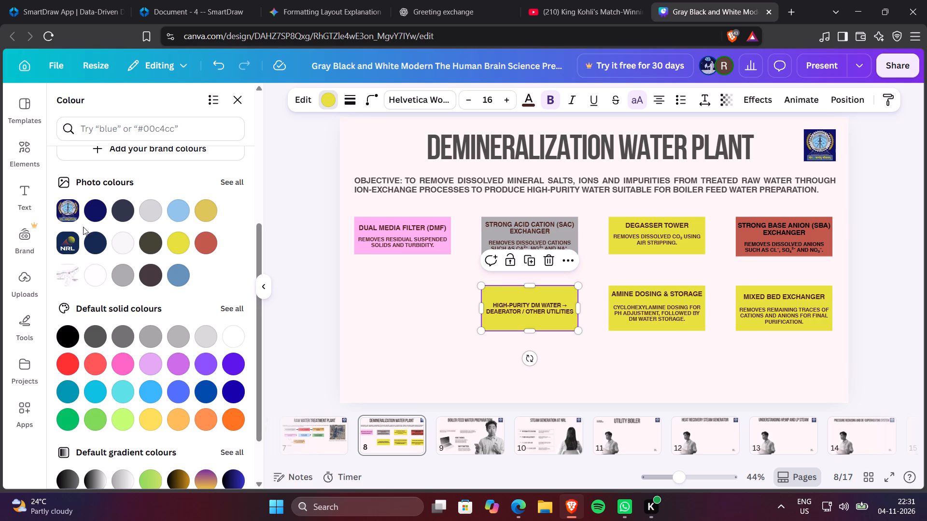
pyautogui.click(90, 238)
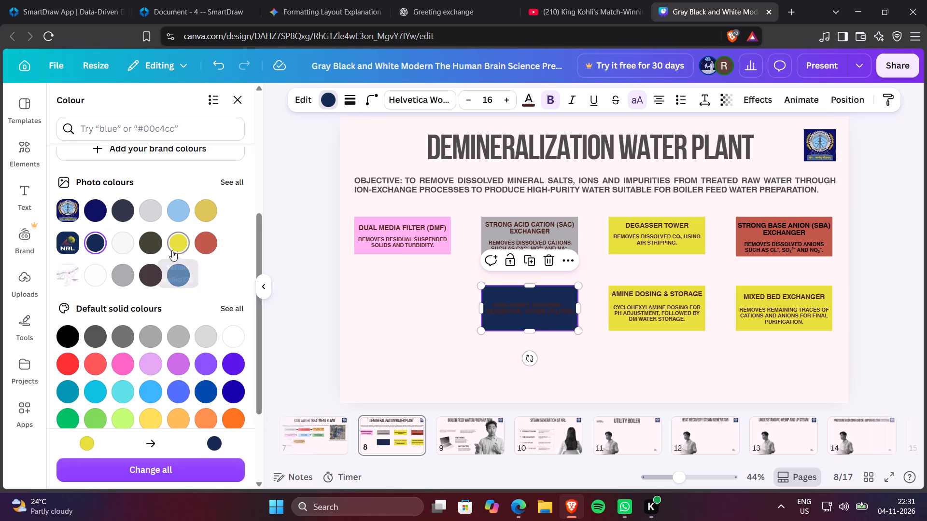
pyautogui.click(174, 242)
pyautogui.click(158, 247)
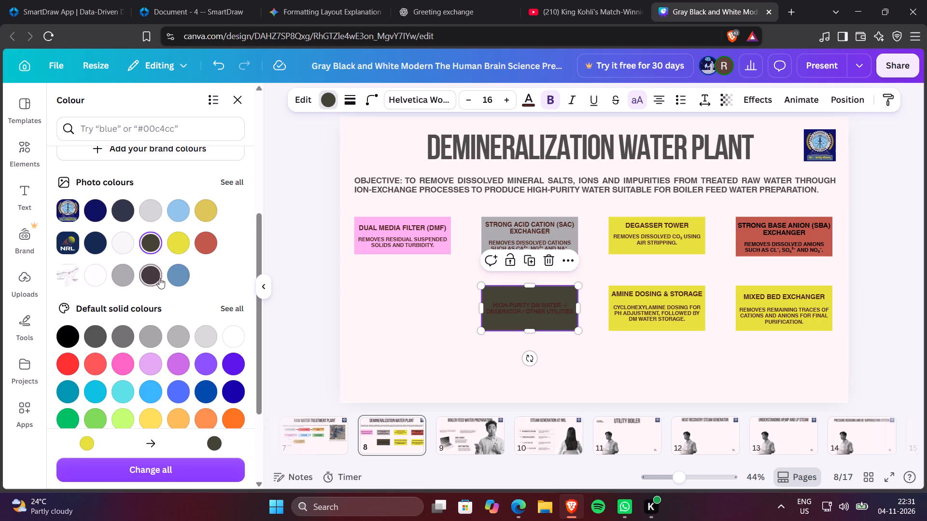
pyautogui.click(177, 275)
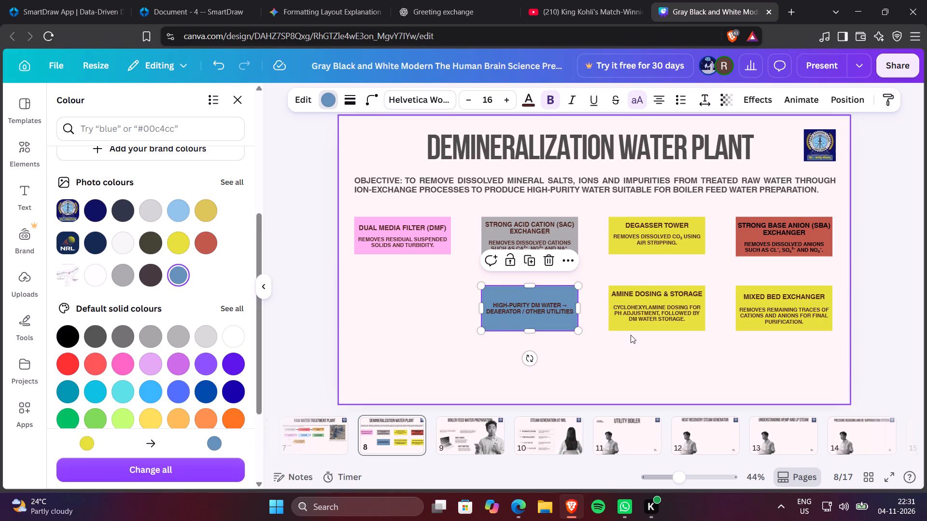
# Change the fill colour of the Amine Dosing & Storage box to light lime green from the default solid colours.
pyautogui.click(625, 327)
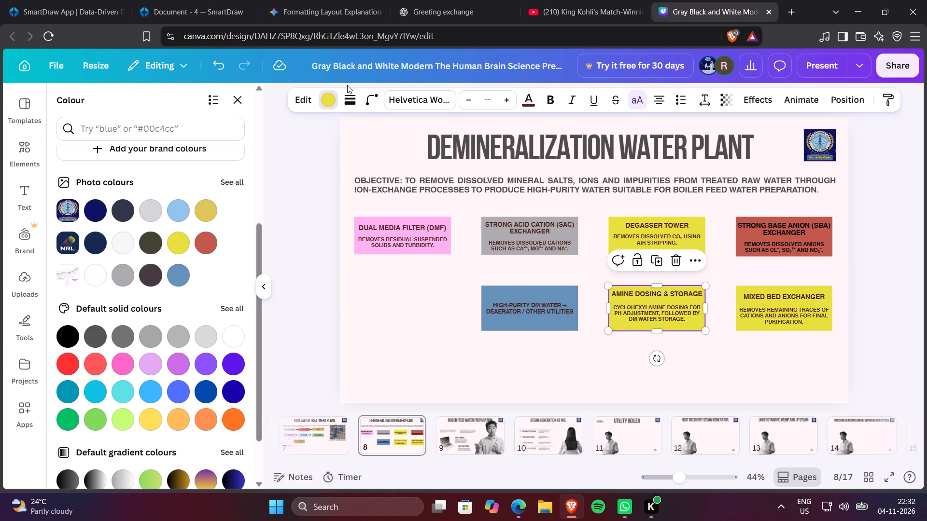
pyautogui.click(334, 100)
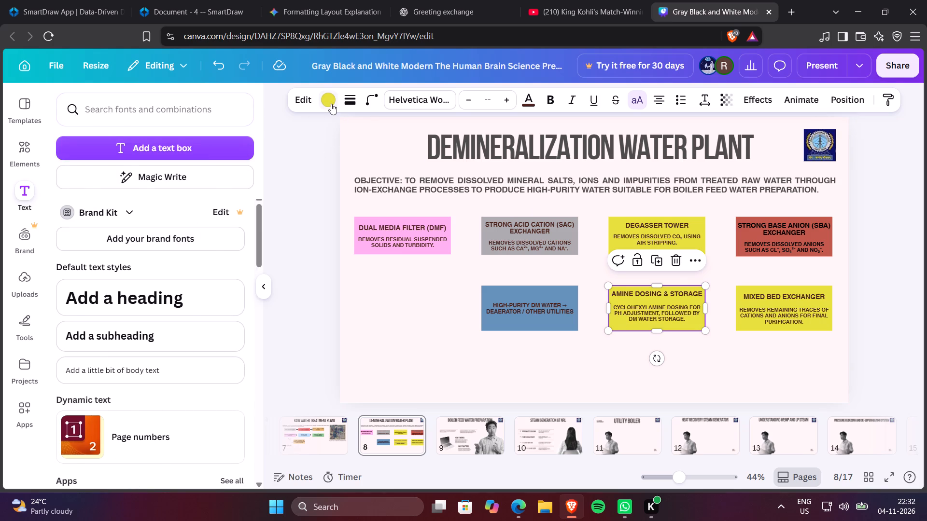
pyautogui.click(331, 104)
pyautogui.scroll(-8, 140, 209)
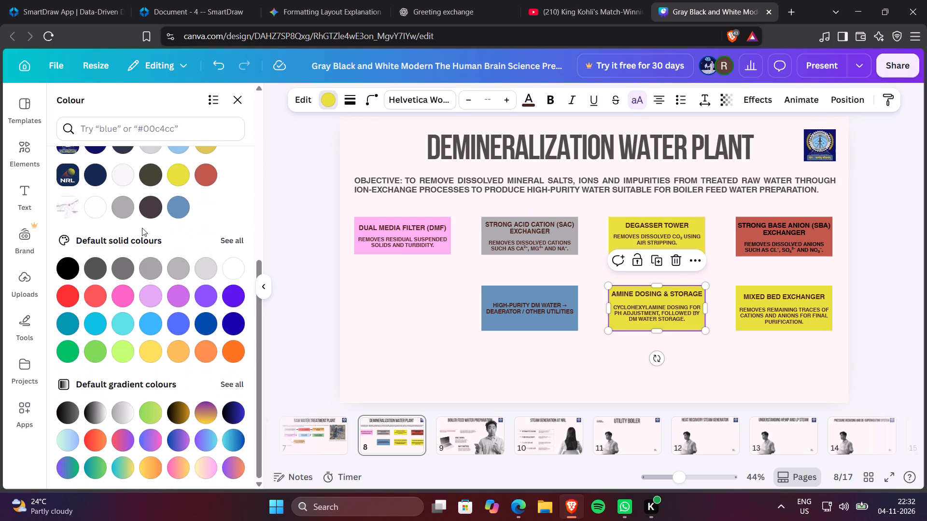
pyautogui.click(154, 273)
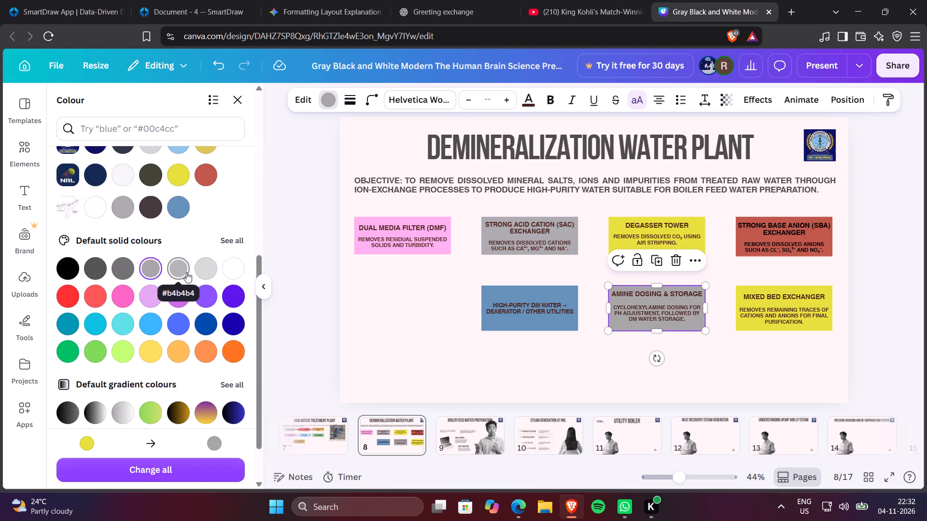
pyautogui.click(127, 353)
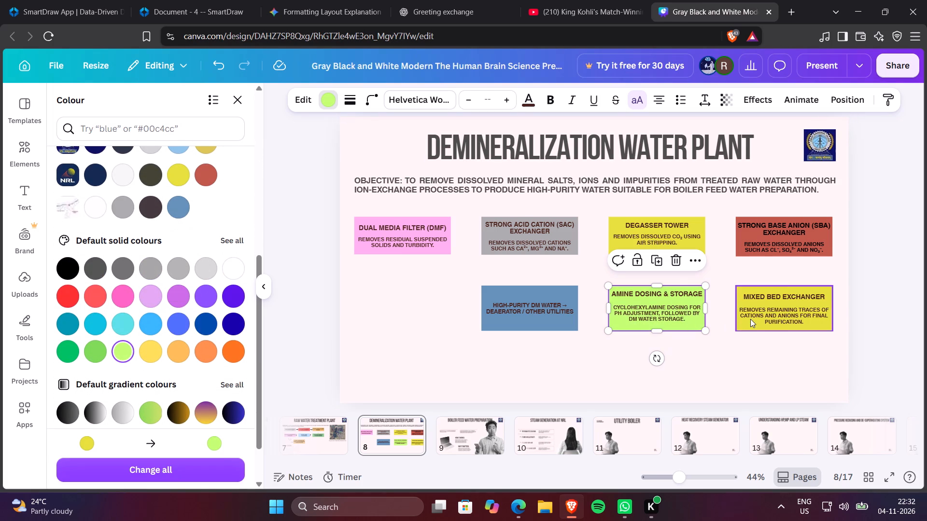
# Change the fill colour of the Mixed Bed Exchanger box to the bright red already used in this design.
pyautogui.click(748, 323)
pyautogui.click(322, 95)
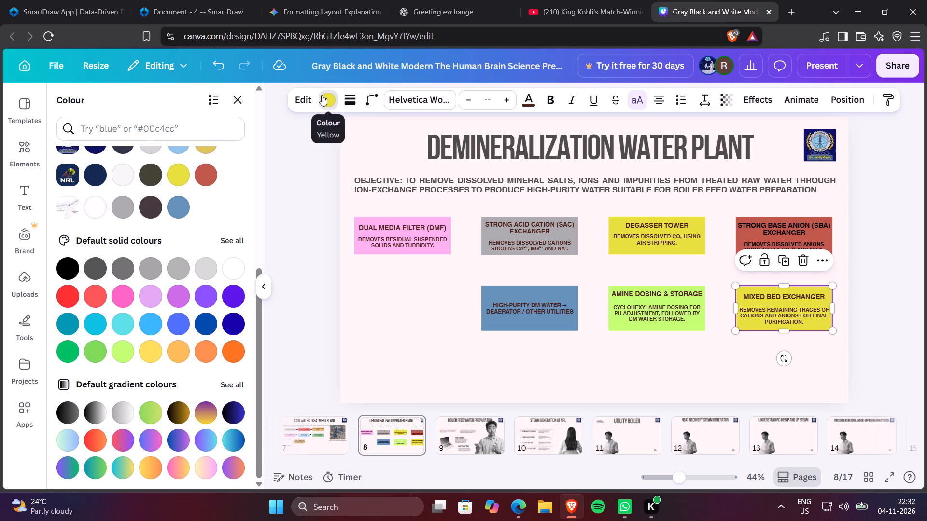
pyautogui.click(323, 99)
pyautogui.scroll(-1, 147, 286)
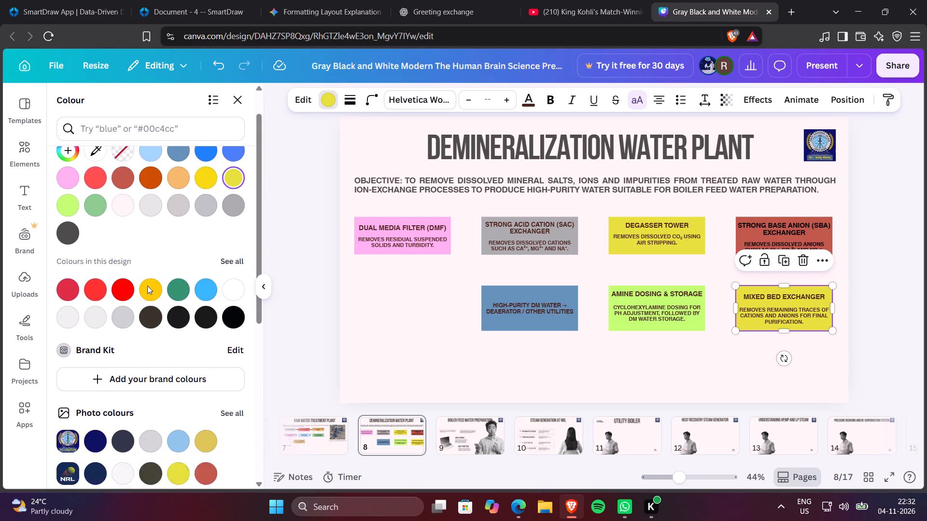
pyautogui.scroll(3, 147, 286)
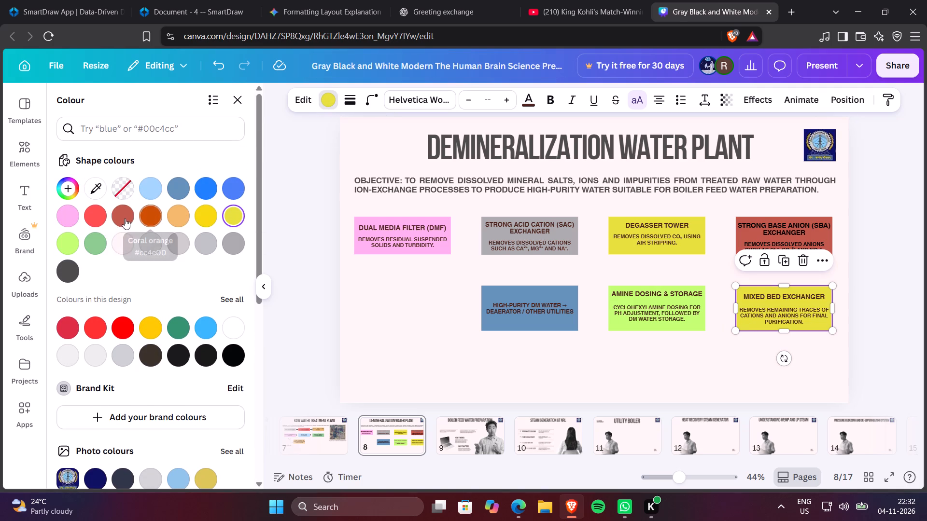
pyautogui.click(124, 218)
pyautogui.click(148, 216)
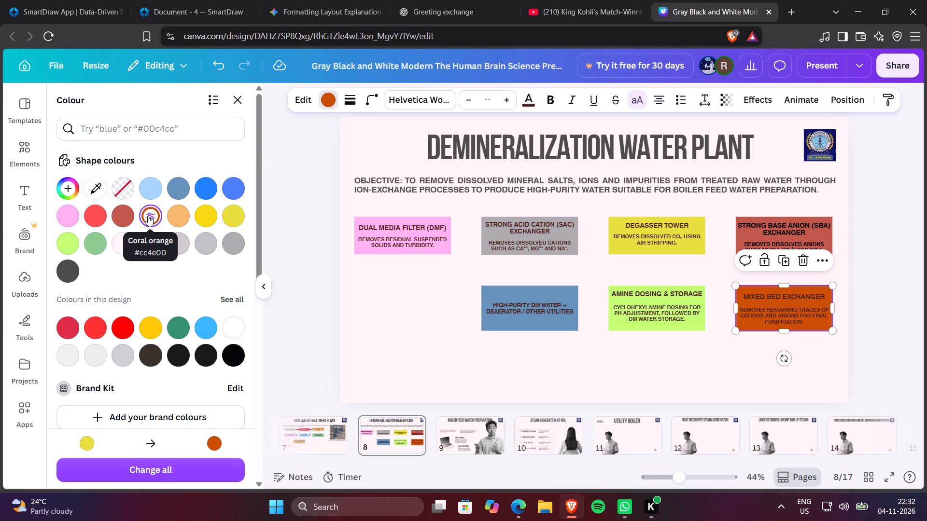
pyautogui.click(231, 216)
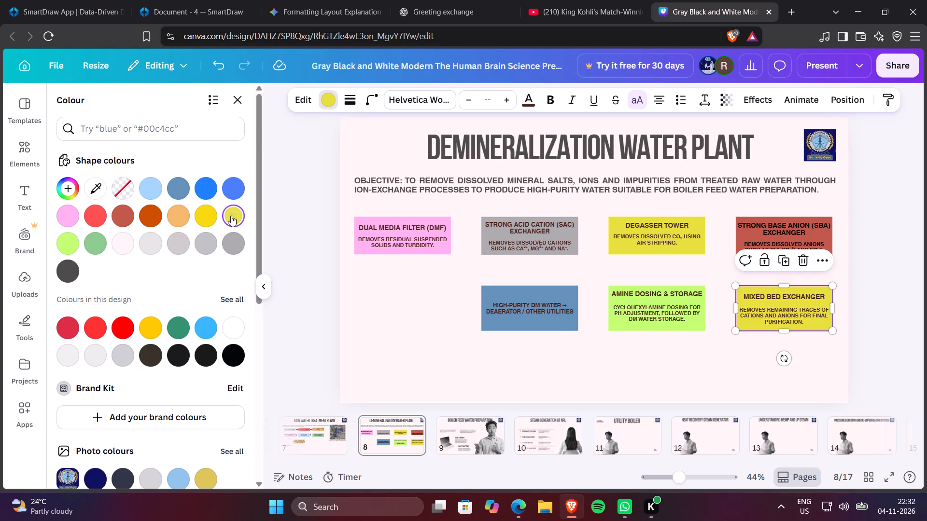
pyautogui.click(204, 219)
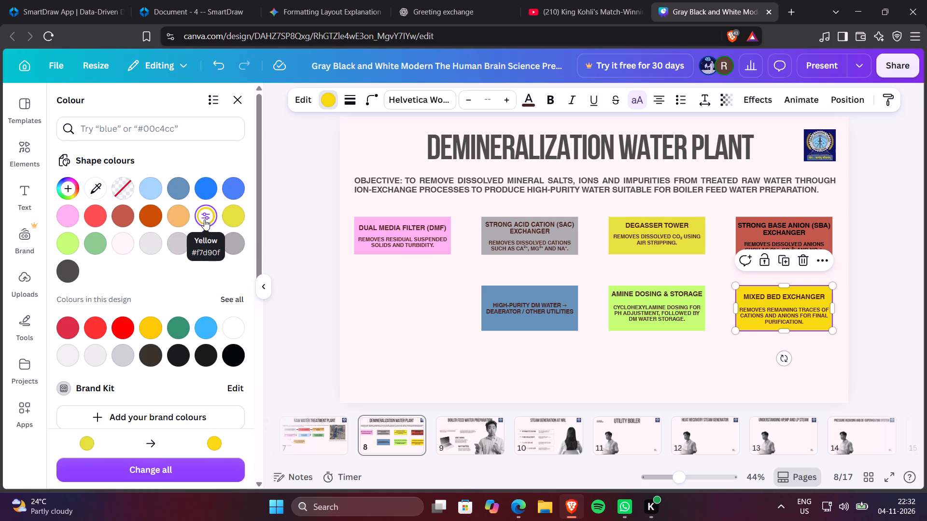
pyautogui.click(150, 242)
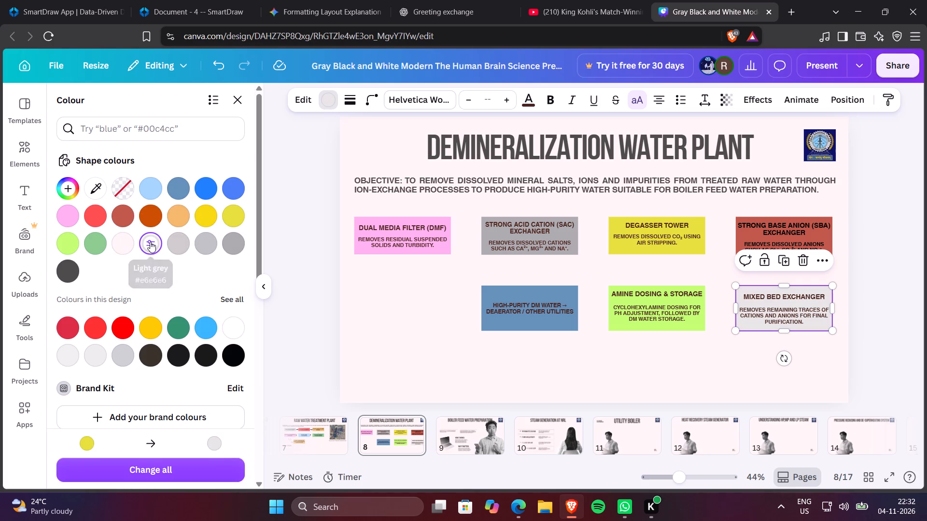
pyautogui.click(68, 270)
pyautogui.scroll(-2, 150, 271)
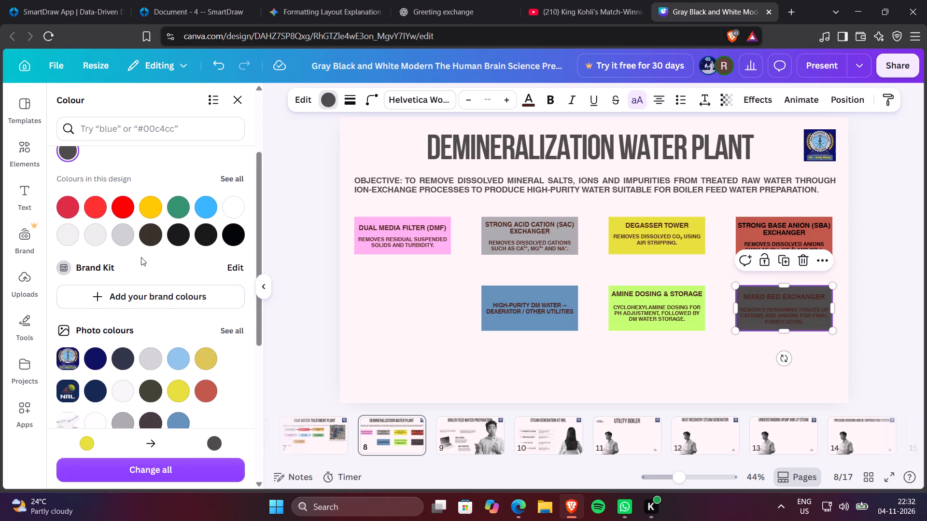
pyautogui.click(102, 210)
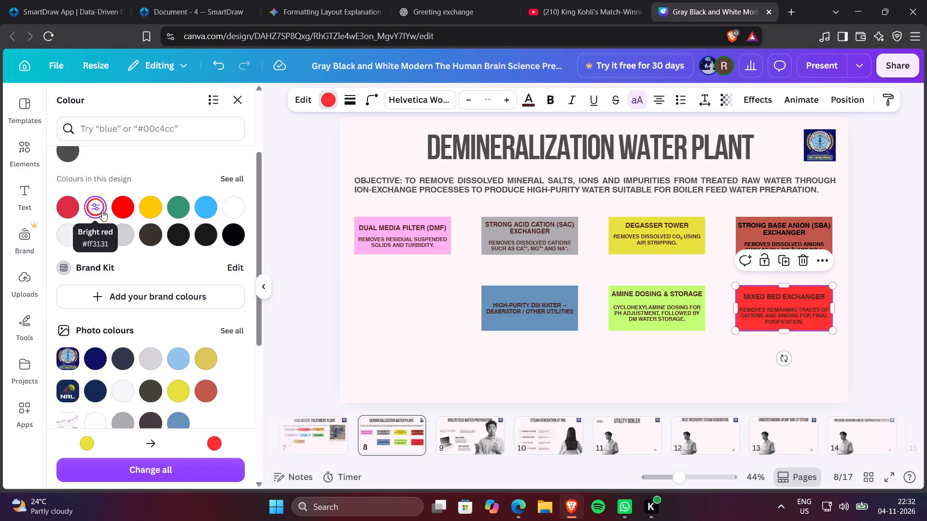
# Open the Raw Water Treatment Plant slide to view its process flowchart.
pyautogui.click(629, 250)
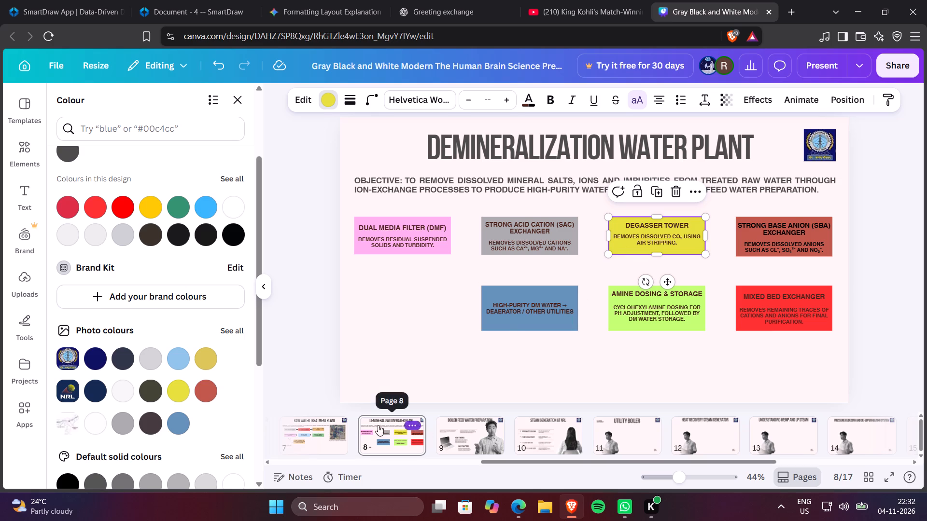
pyautogui.click(318, 449)
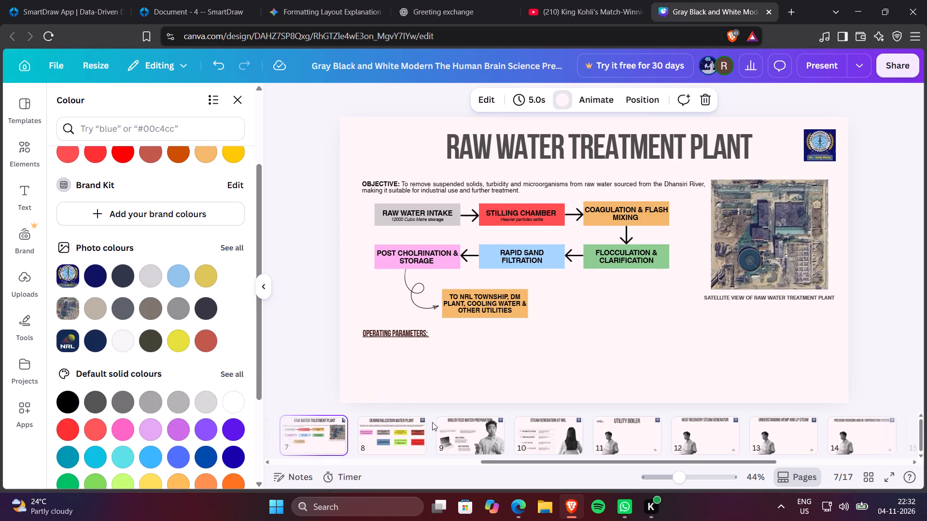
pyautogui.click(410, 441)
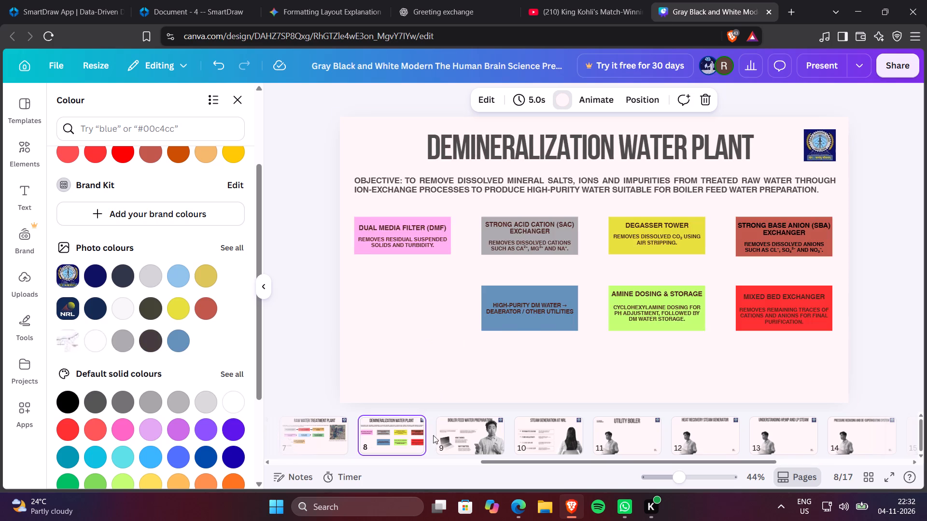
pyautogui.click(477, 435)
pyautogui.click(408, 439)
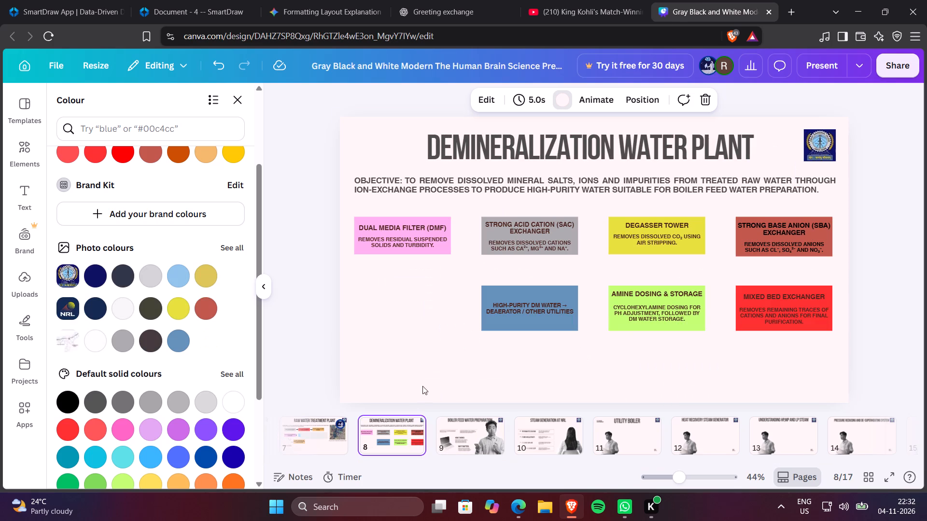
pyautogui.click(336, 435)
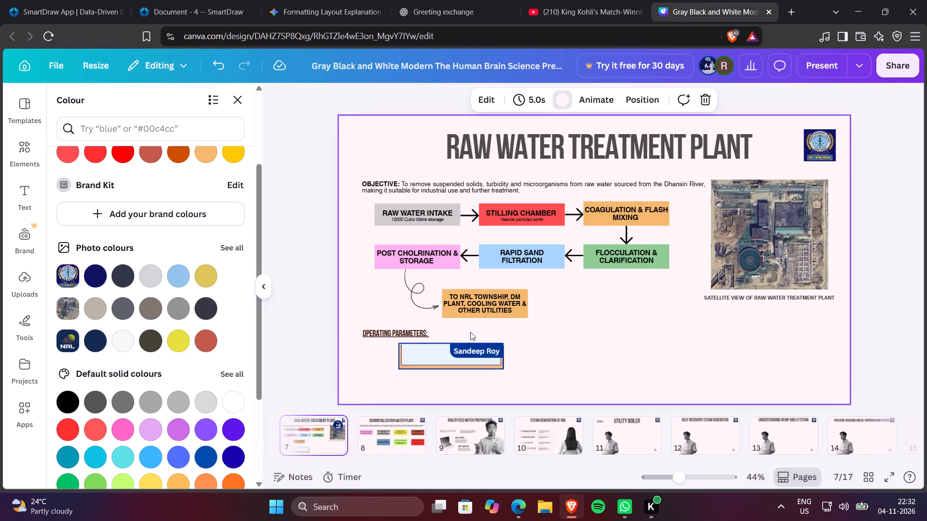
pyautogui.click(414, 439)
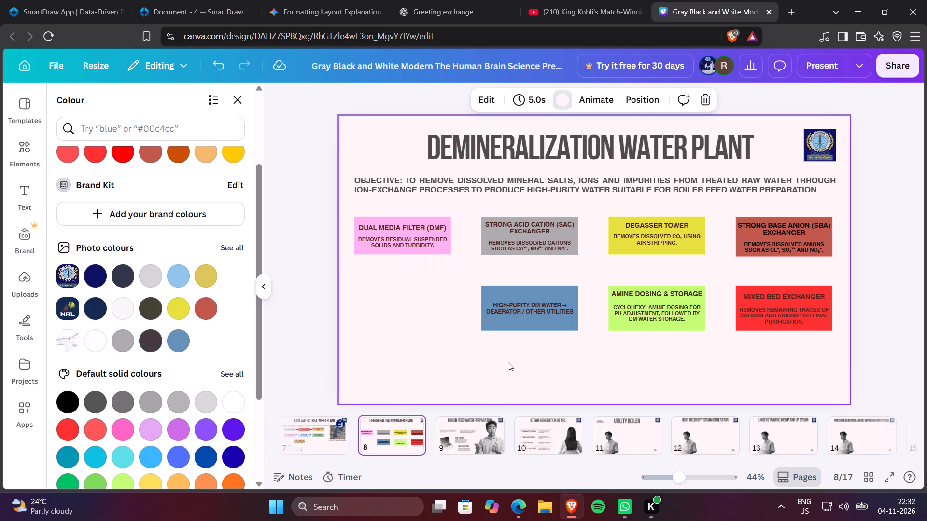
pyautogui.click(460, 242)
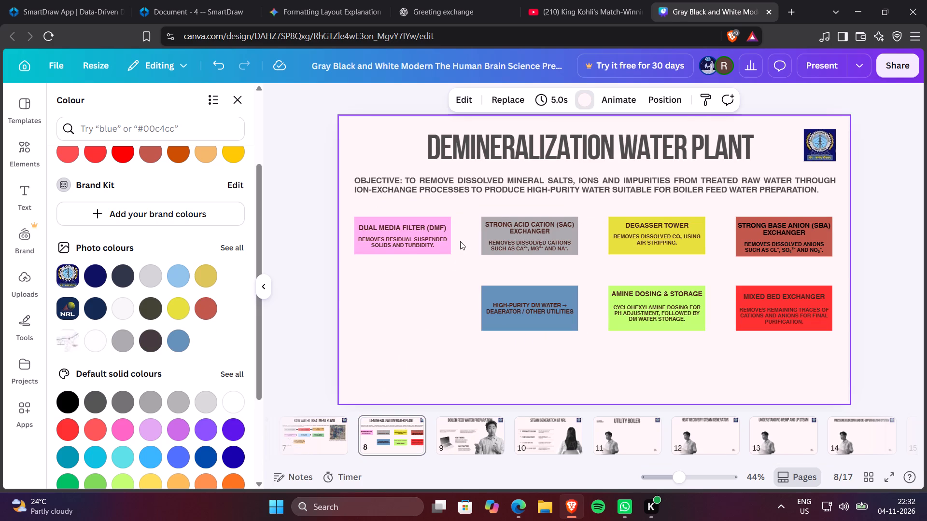
# Copy the arrow between Raw Water Intake and Stilling Chamber from the Raw Water Treatment Plant slide onto the Demineralization Water Plant slide.
pyautogui.click(333, 437)
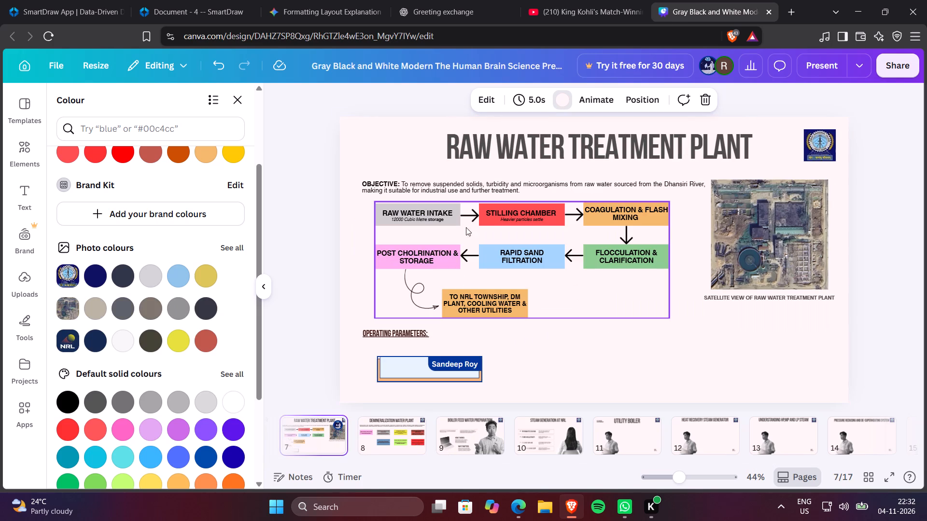
pyautogui.click(471, 215)
pyautogui.click(471, 215)
pyautogui.rightClick(471, 215)
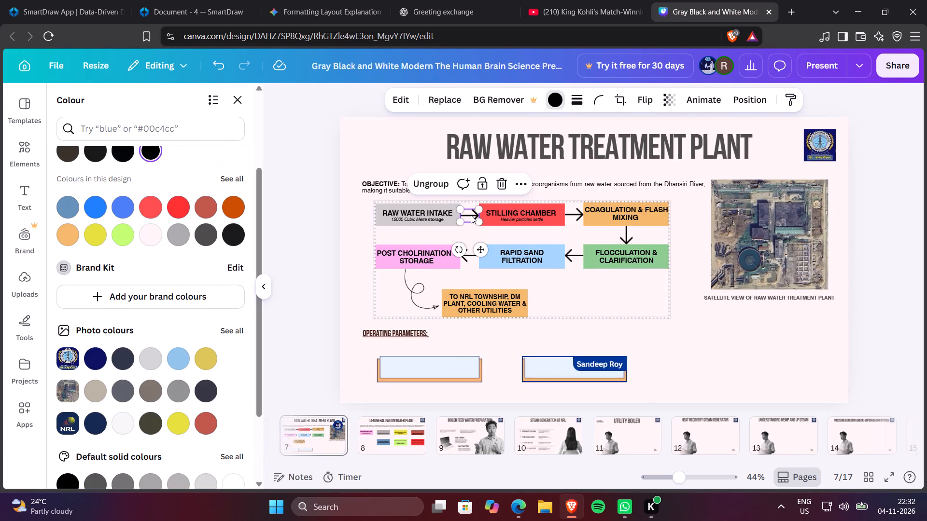
pyautogui.click(509, 143)
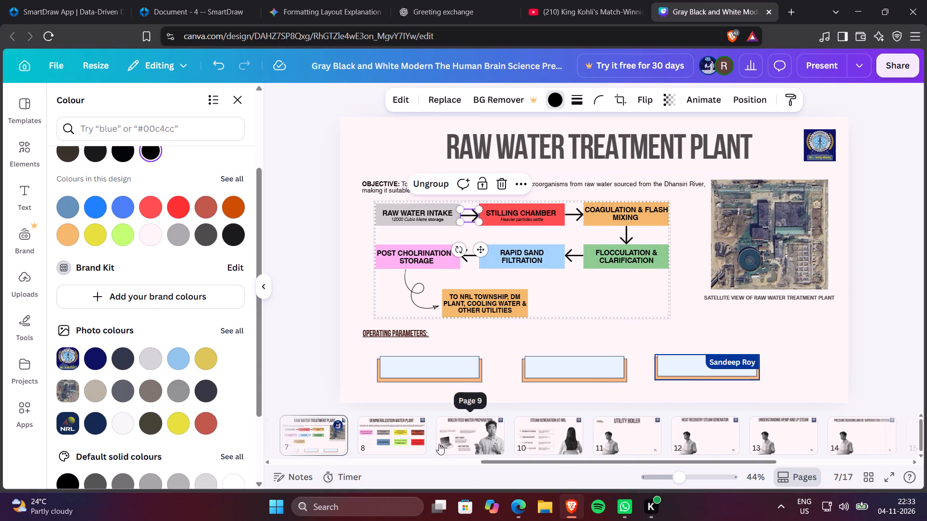
pyautogui.click(404, 439)
pyautogui.click(467, 244)
pyautogui.click(464, 239)
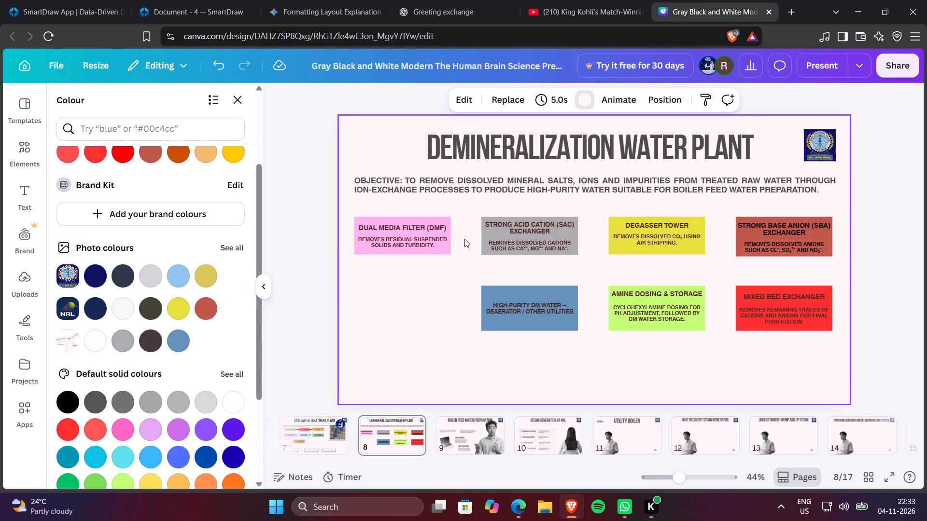
pyautogui.rightClick(462, 236)
pyautogui.click(435, 326)
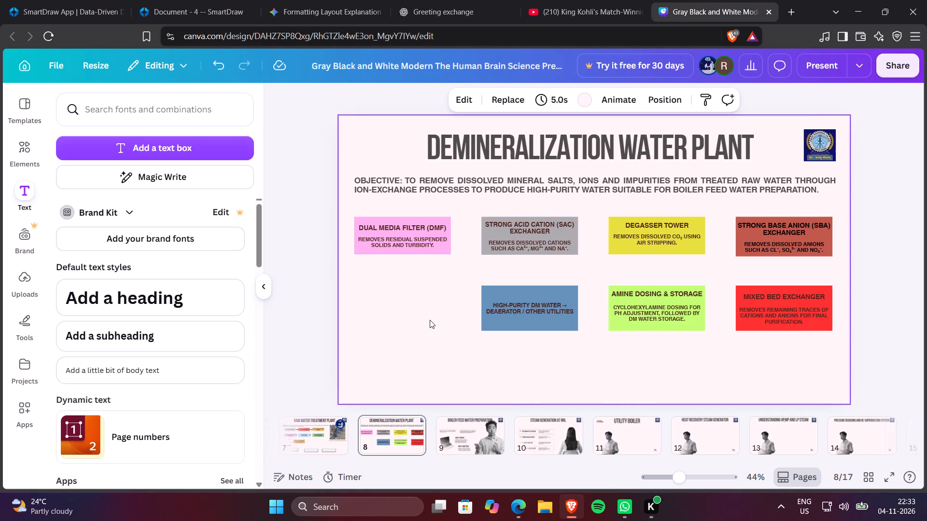
pyautogui.hotkey('ctrl', 'v')
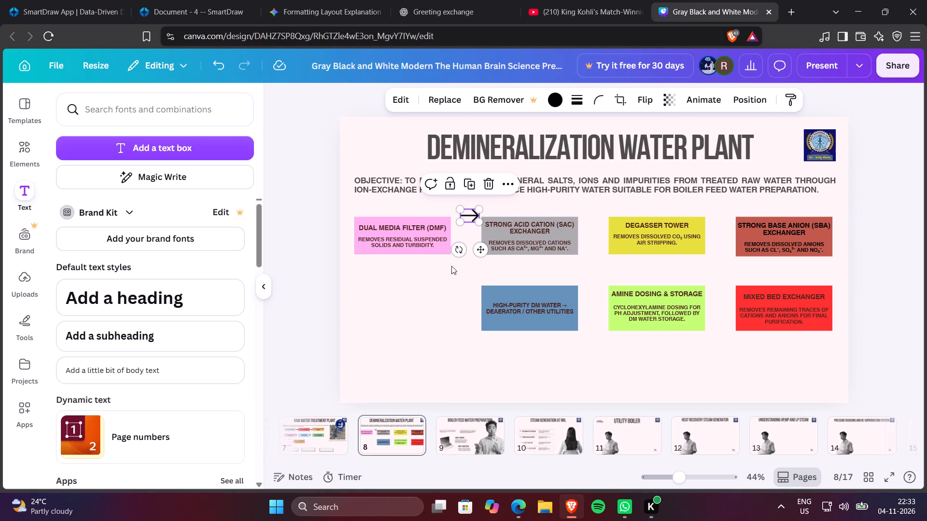
# Enlarge the pasted arrow and place it to span the gap between the Dual Media Filter and Strong Acid Cation Exchanger boxes.
pyautogui.moveTo(480, 224); pyautogui.dragTo(487, 231)
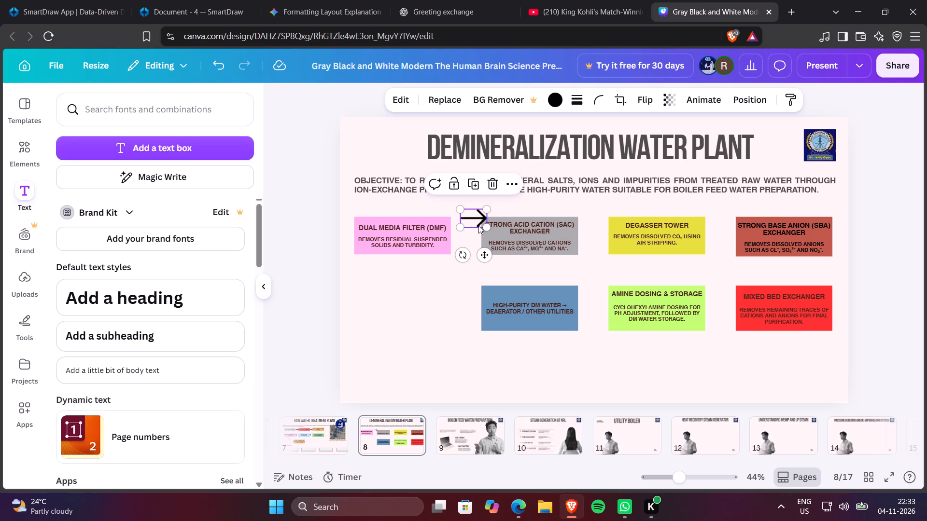
pyautogui.moveTo(475, 221); pyautogui.dragTo(465, 242)
pyautogui.click(477, 246)
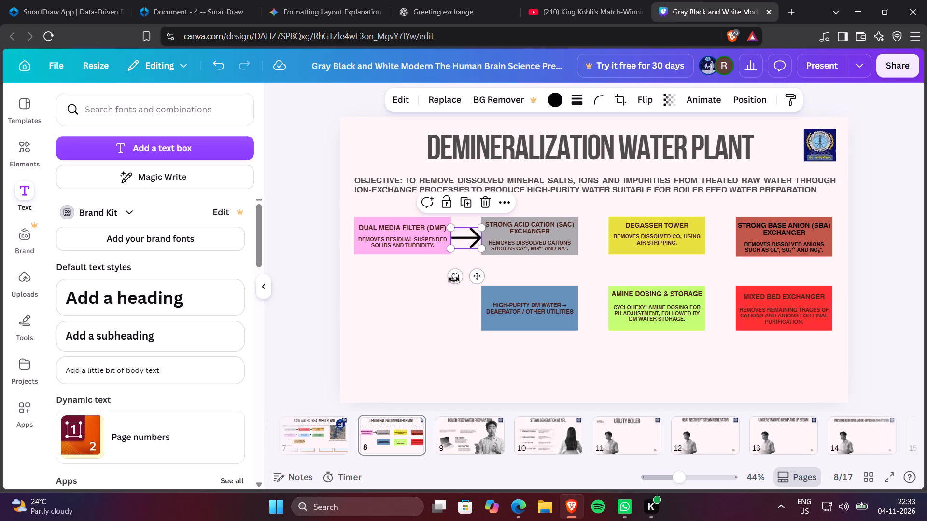
# Paste three more arrows, placing one after the Strong Acid Cation Exchanger box and one after the Degasser Tower box.
pyautogui.click(430, 301)
pyautogui.hotkey('ctrl', 'v')
pyautogui.hotkey('ctrl', 'v')
pyautogui.hotkey('ctrl', 'v')
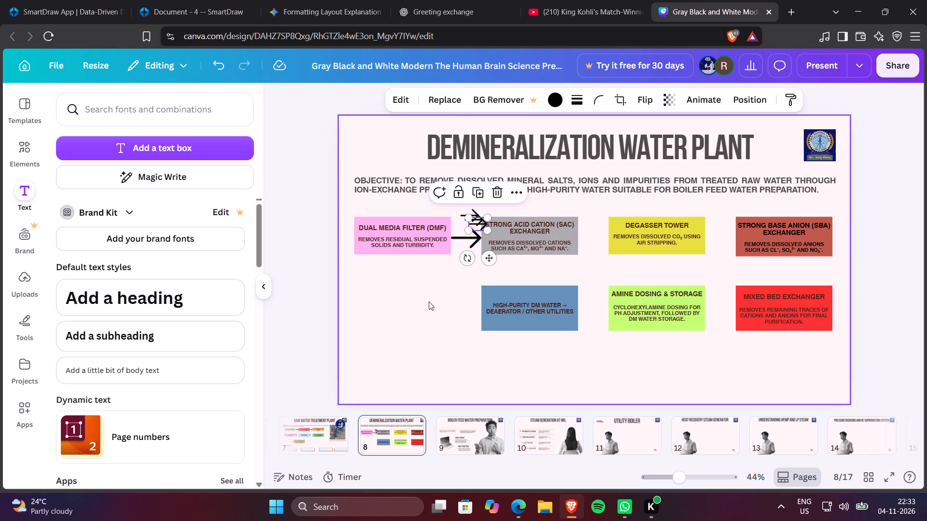
pyautogui.moveTo(477, 225); pyautogui.dragTo(580, 237)
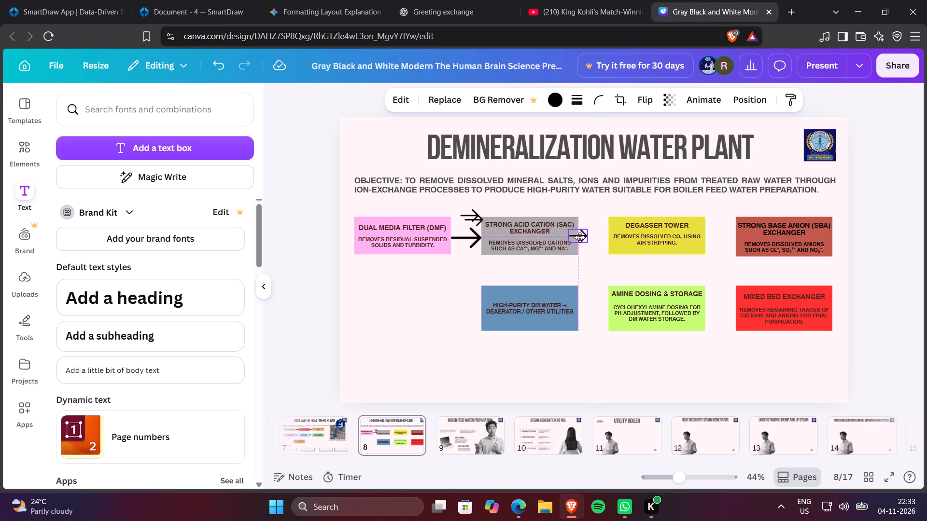
pyautogui.moveTo(580, 237); pyautogui.dragTo(584, 239)
pyautogui.moveTo(476, 222); pyautogui.dragTo(715, 239)
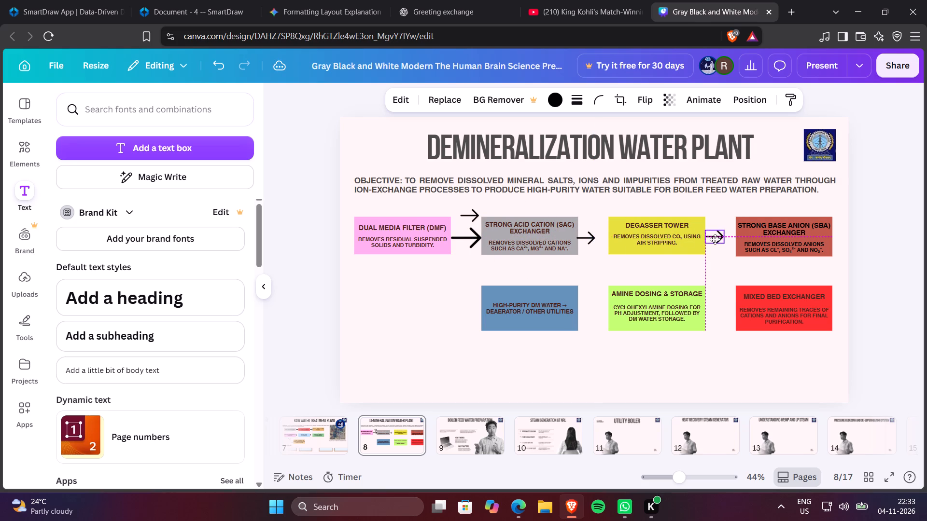
pyautogui.moveTo(715, 239); pyautogui.dragTo(715, 240)
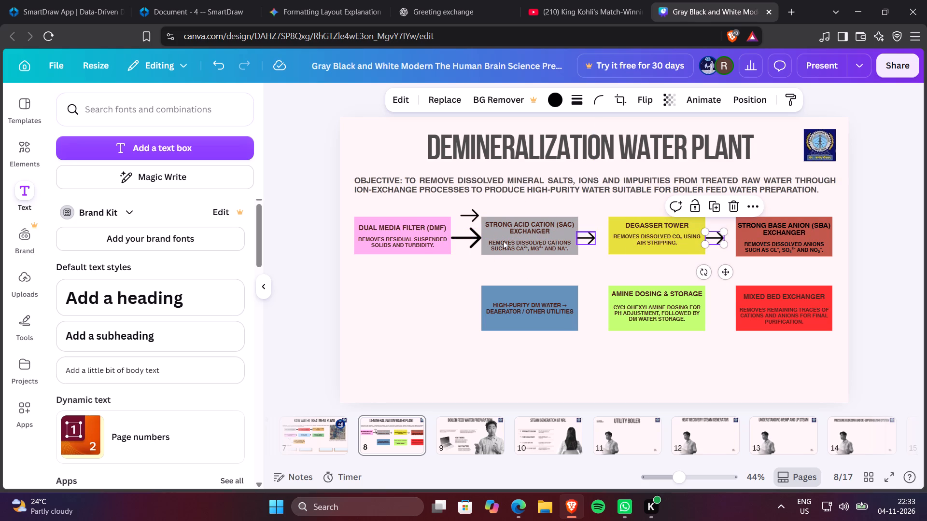
# Place the remaining arrow copy below the Strong Base Anion Exchanger box, rotated straight down and enlarged to reach the Mixed Bed Exchanger box.
pyautogui.moveTo(470, 216); pyautogui.dragTo(775, 261)
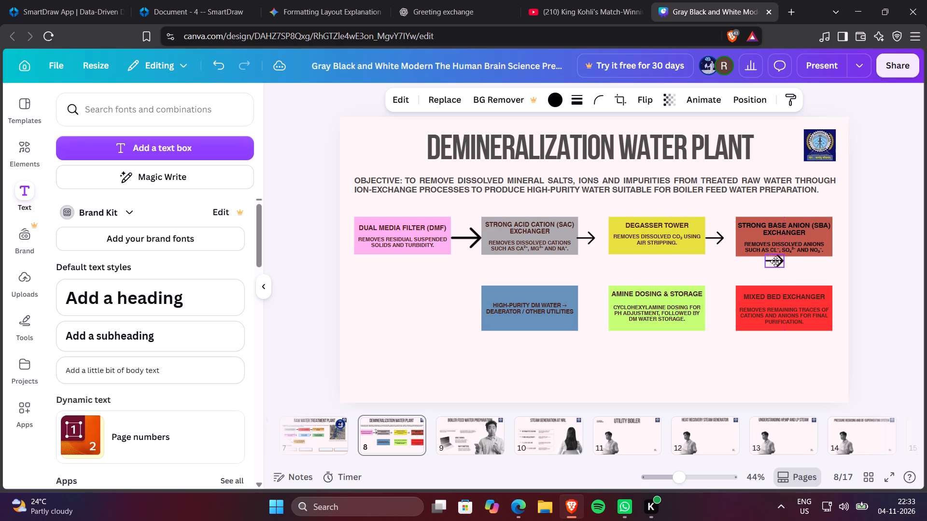
pyautogui.moveTo(775, 261); pyautogui.dragTo(783, 262)
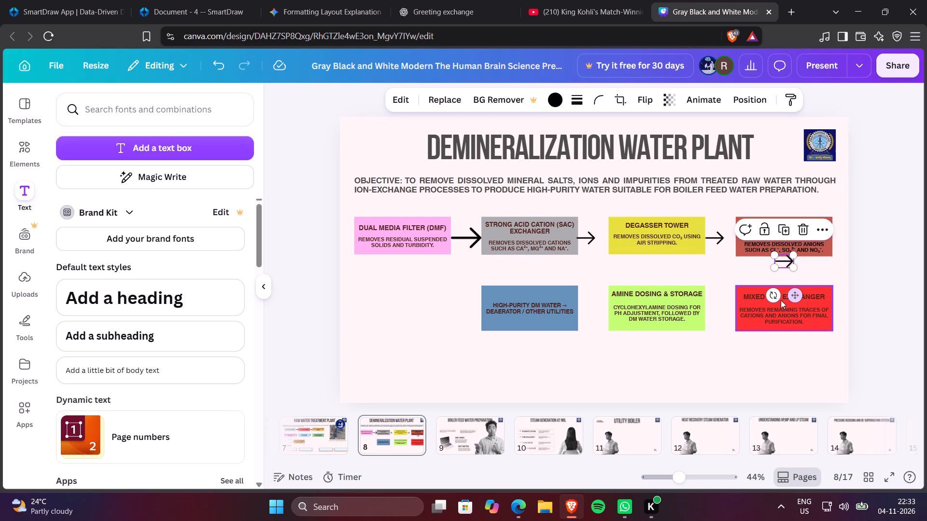
pyautogui.moveTo(775, 299); pyautogui.dragTo(730, 273)
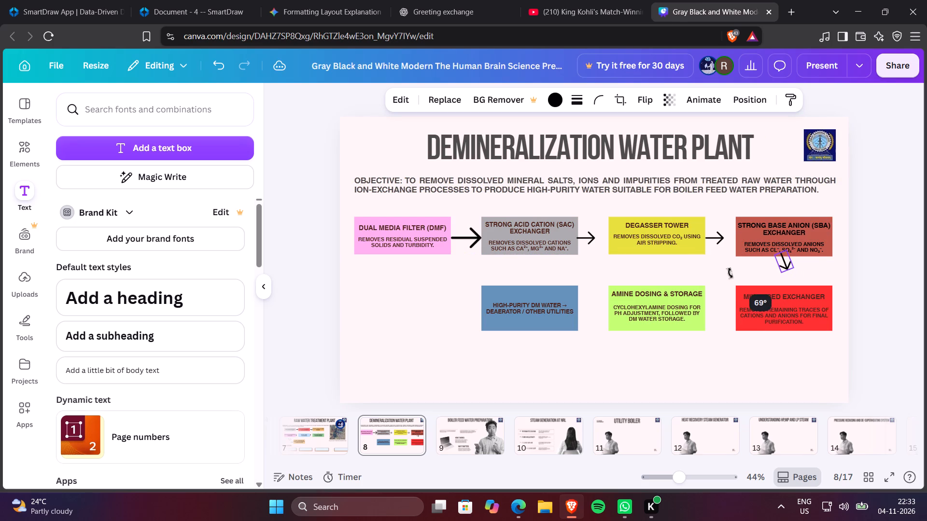
pyautogui.moveTo(730, 273); pyautogui.dragTo(703, 257)
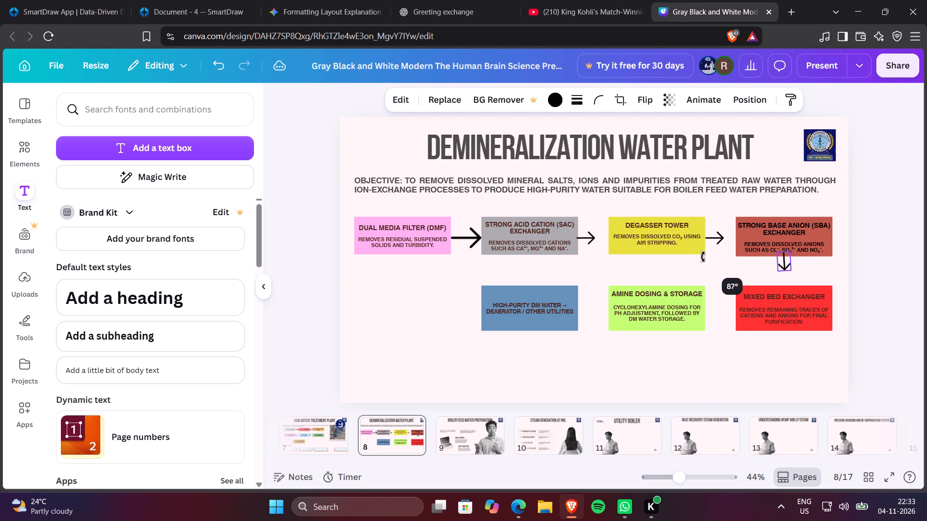
pyautogui.moveTo(703, 257); pyautogui.dragTo(700, 253)
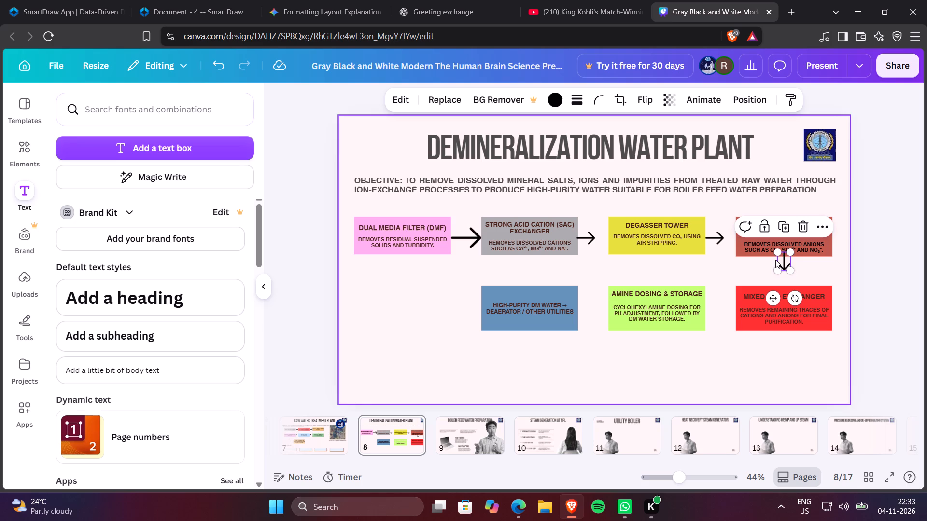
pyautogui.moveTo(783, 260); pyautogui.dragTo(782, 264)
pyautogui.click(782, 263)
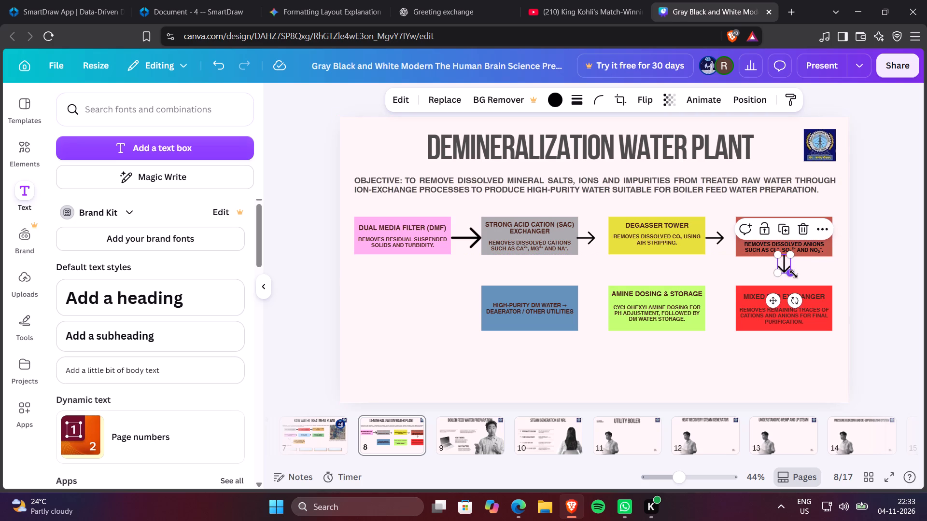
pyautogui.moveTo(794, 274); pyautogui.dragTo(800, 286)
pyautogui.click(785, 274)
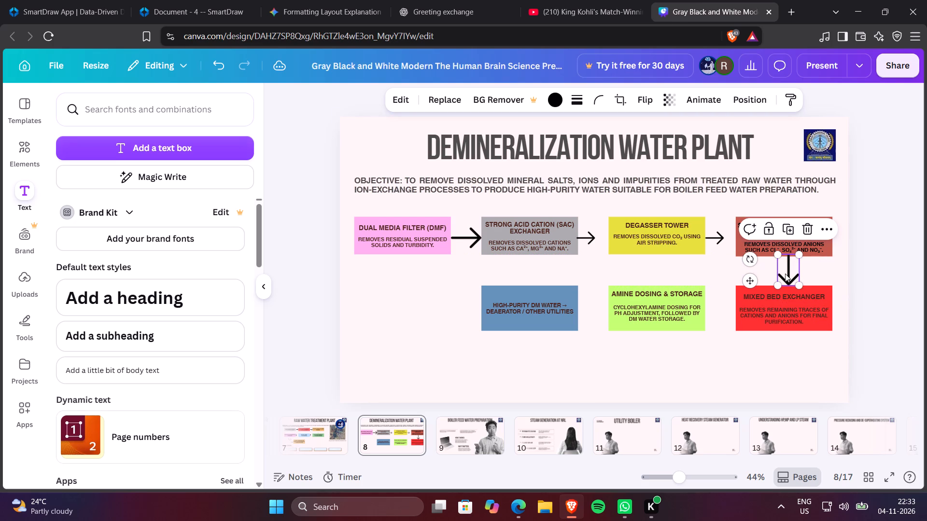
# Enlarge the arrow between Degasser Tower and Strong Base Anion Exchanger to about 115 by 79 and centre it in the gap.
pyautogui.click(709, 239)
pyautogui.moveTo(725, 246); pyautogui.dragTo(735, 258)
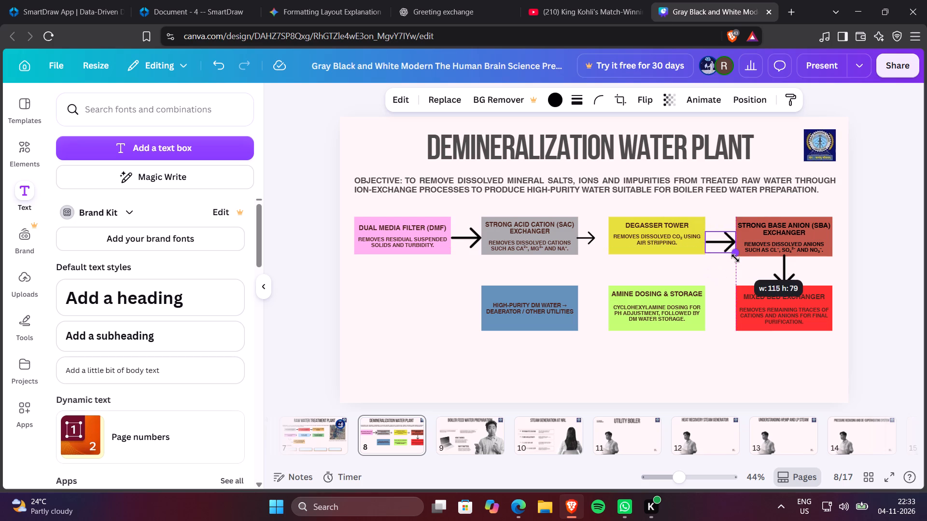
pyautogui.moveTo(735, 258); pyautogui.dragTo(736, 259)
pyautogui.click(726, 246)
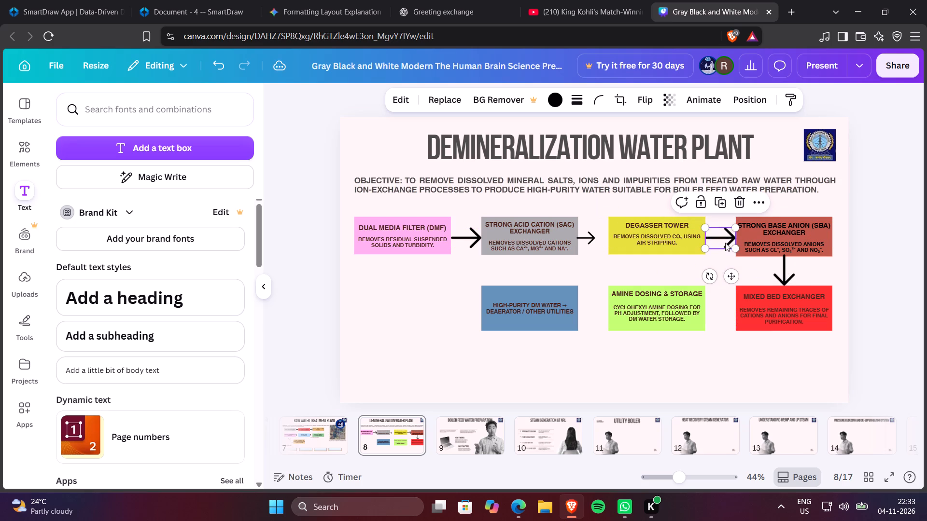
# Enlarge the arrow between the Strong Acid Cation Exchanger and Degasser Tower boxes to span the gap, aligned with the other arrows.
pyautogui.click(584, 236)
pyautogui.moveTo(596, 246); pyautogui.dragTo(616, 253)
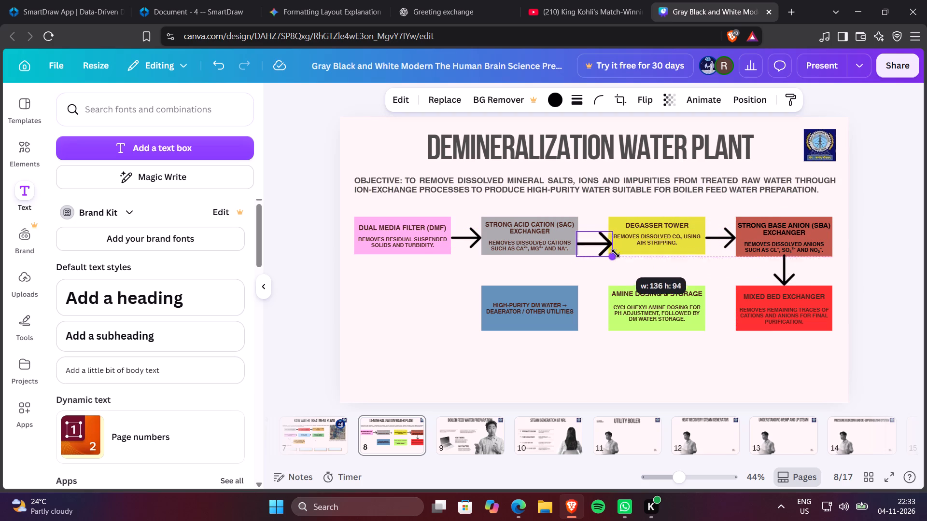
pyautogui.moveTo(616, 253); pyautogui.dragTo(615, 252)
pyautogui.click(592, 244)
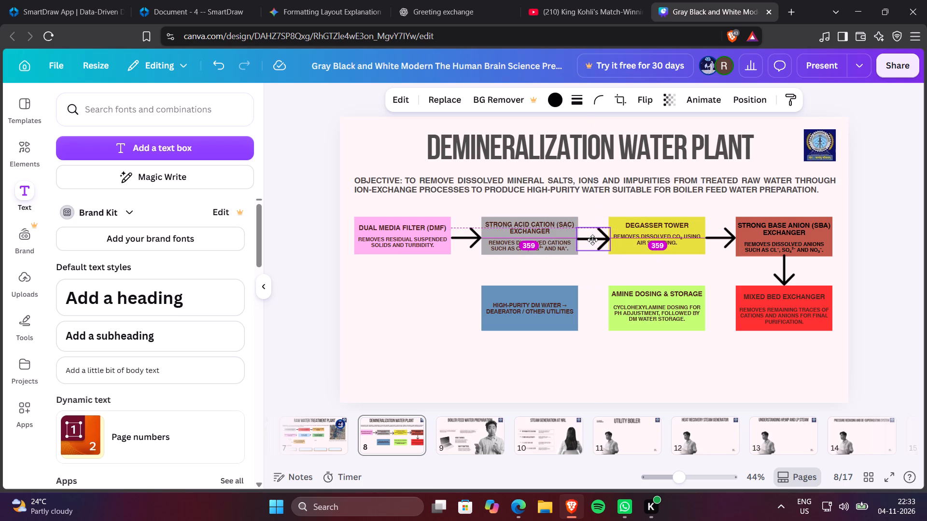
pyautogui.click(634, 274)
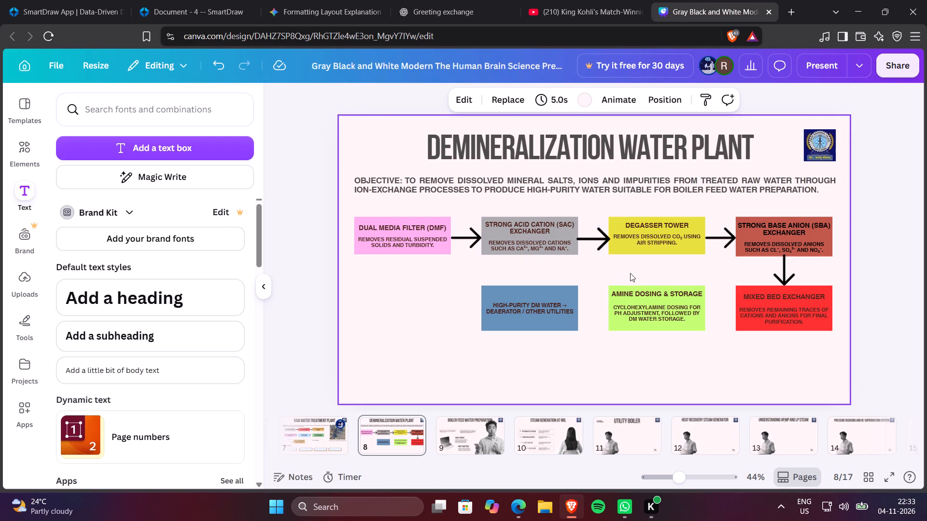
# Fine-tune the downward arrow's size and position between the Strong Base Anion Exchanger and Mixed Bed Exchanger boxes.
pyautogui.click(782, 273)
pyautogui.click(797, 284)
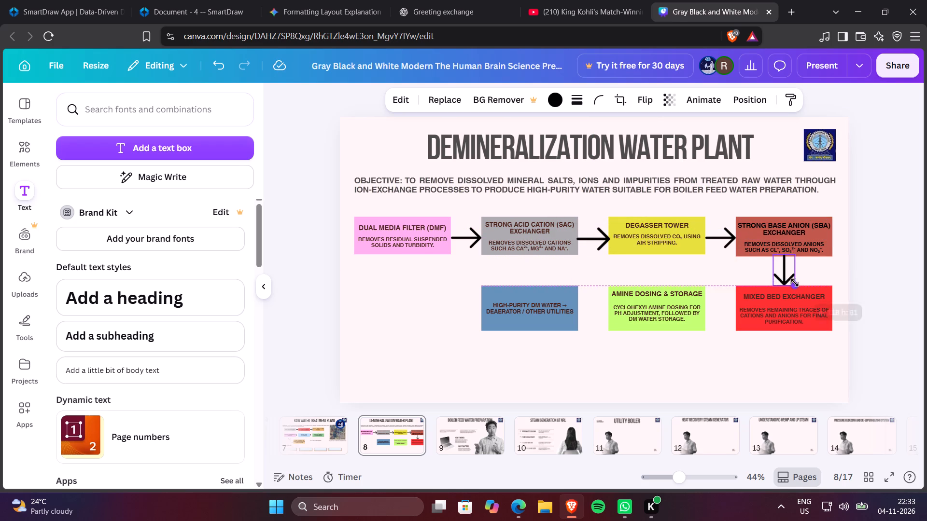
pyautogui.click(784, 275)
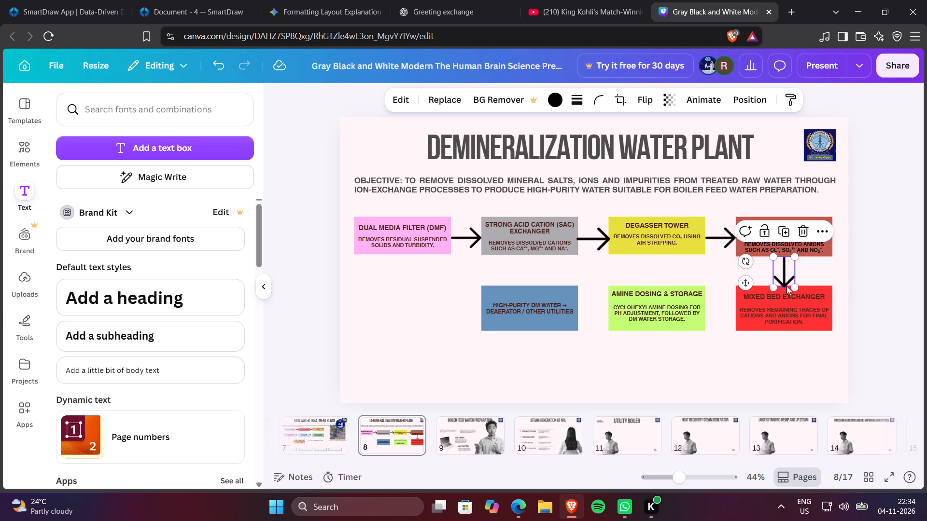
pyautogui.click(754, 357)
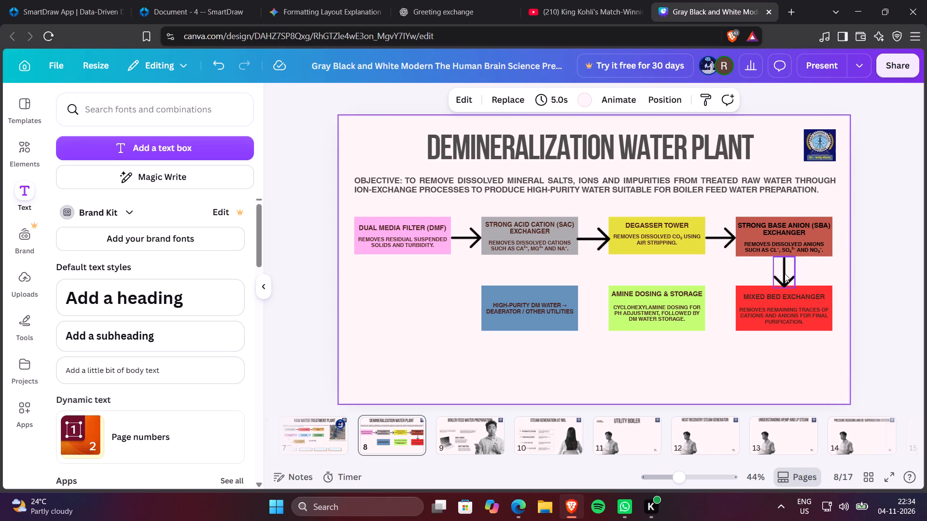
# Make two copies of the downward arrow between the Strong Base Anion Exchanger and Mixed Bed Exchanger boxes.
pyautogui.click(785, 274)
pyautogui.rightClick(785, 274)
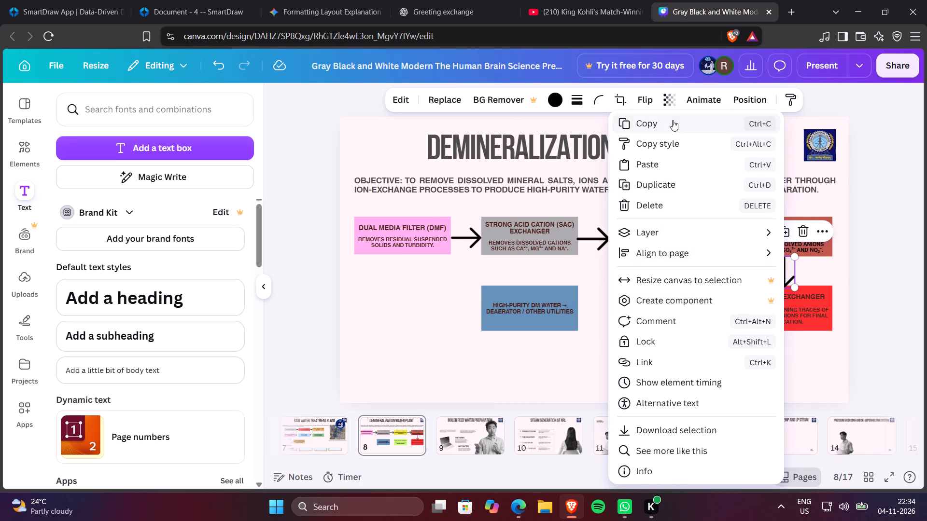
pyautogui.click(673, 120)
pyautogui.hotkey('ctrl', 'v')
pyautogui.hotkey('ctrl', 'v')
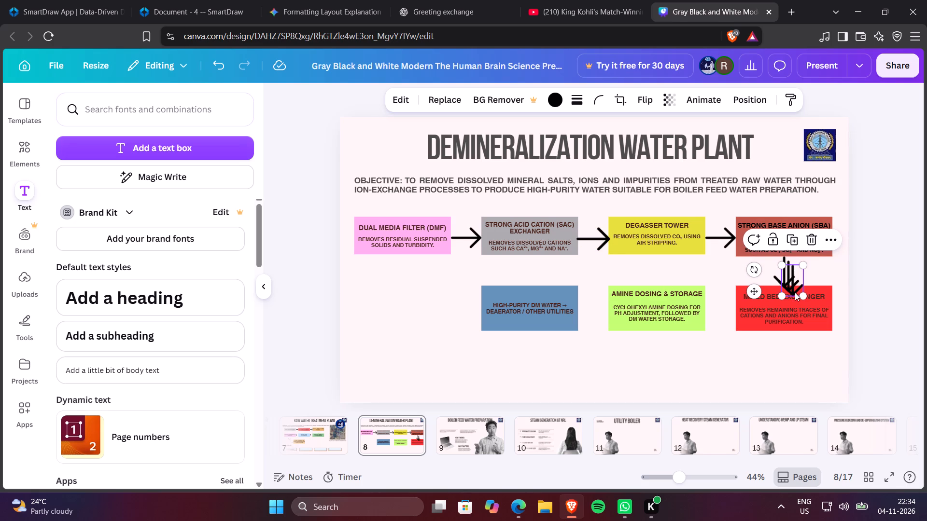
# Place one arrow copy in the gap between the Mixed Bed Exchanger and Amine Dosing & Storage boxes, rotated horizontally to point at Amine Dosing & Storage.
pyautogui.moveTo(799, 291); pyautogui.dragTo(790, 298)
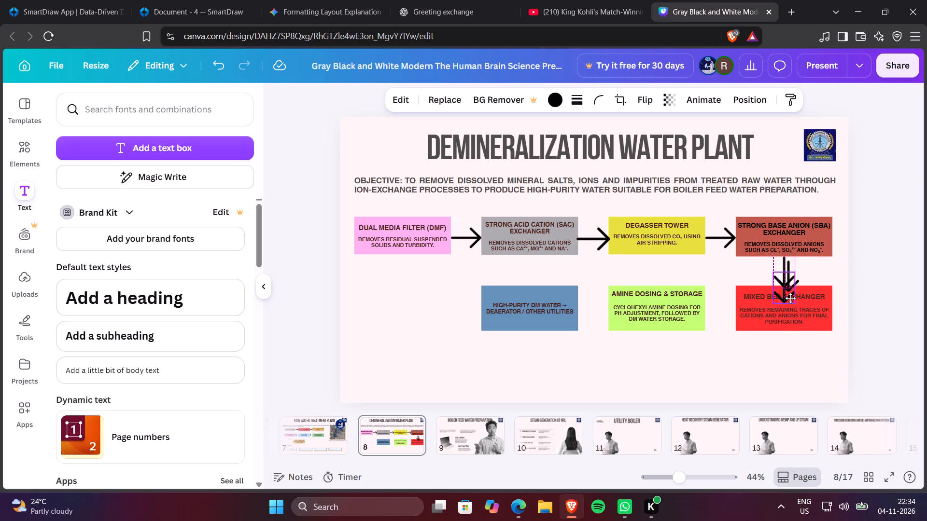
pyautogui.moveTo(790, 298); pyautogui.dragTo(722, 321)
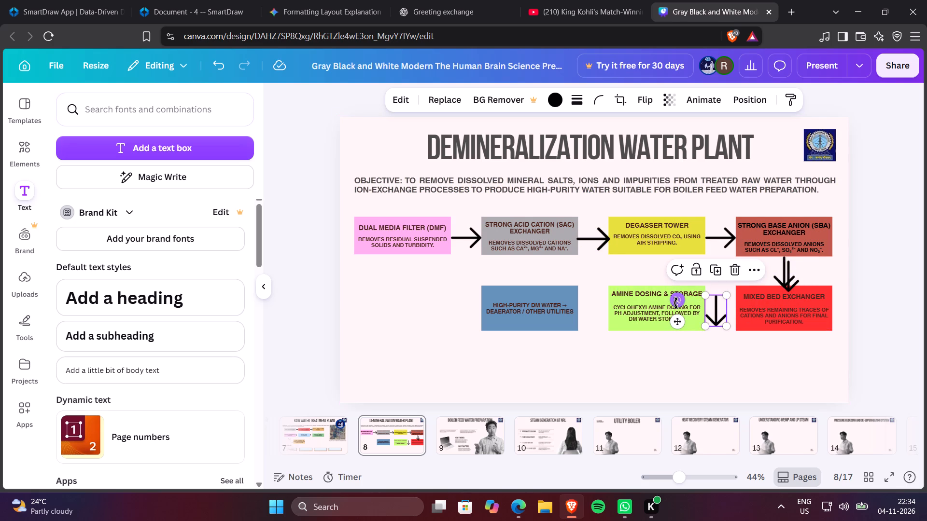
pyautogui.moveTo(676, 303); pyautogui.dragTo(716, 289)
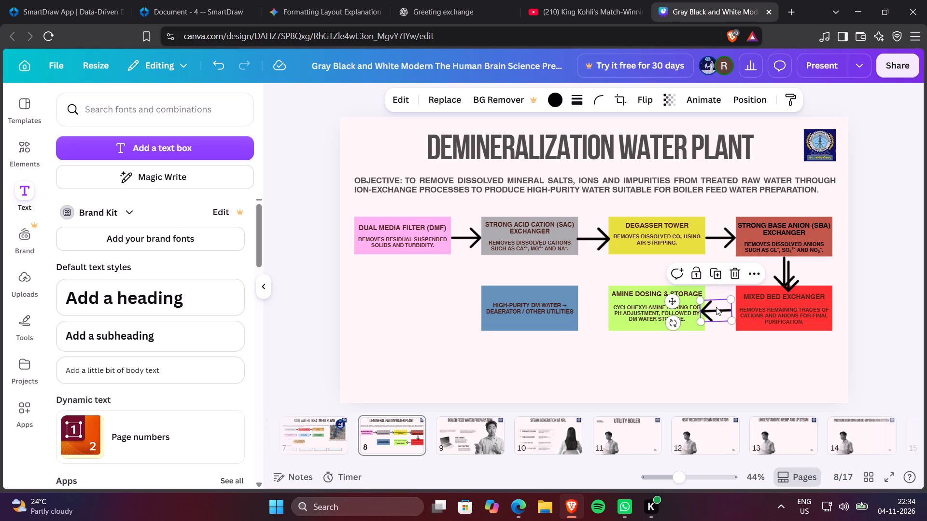
pyautogui.click(716, 306)
pyautogui.click(718, 337)
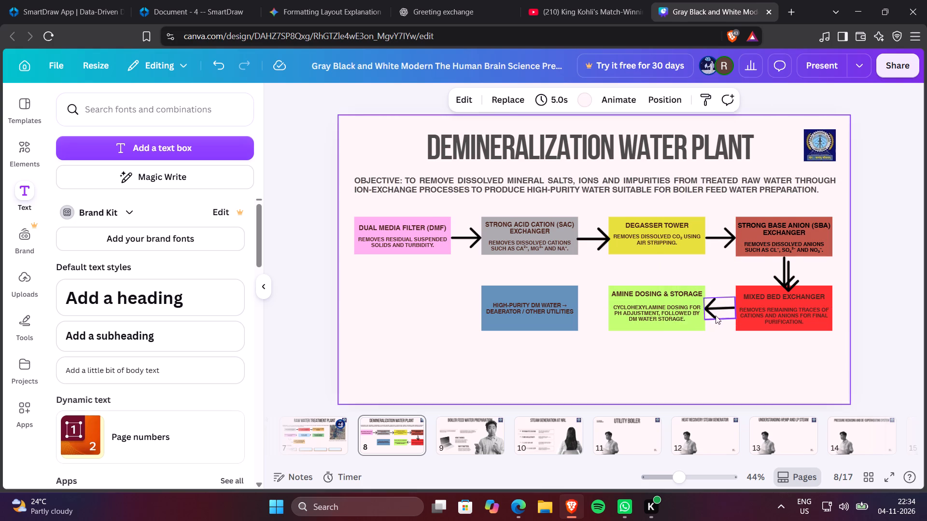
pyautogui.click(715, 310)
pyautogui.click(679, 319)
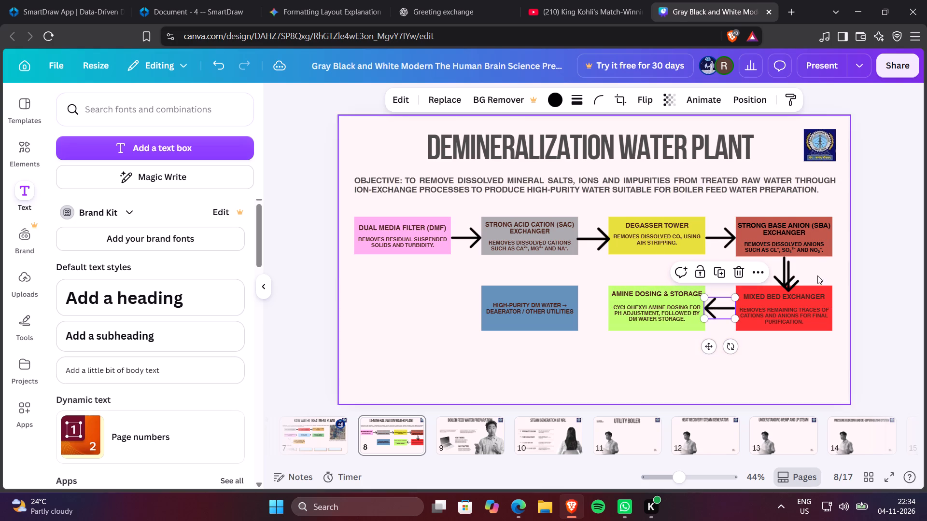
# Place the other arrow copy between the Amine Dosing & Storage and High-Purity DM Water boxes, rotated horizontally to point at High-Purity DM Water.
pyautogui.moveTo(787, 282); pyautogui.dragTo(595, 310)
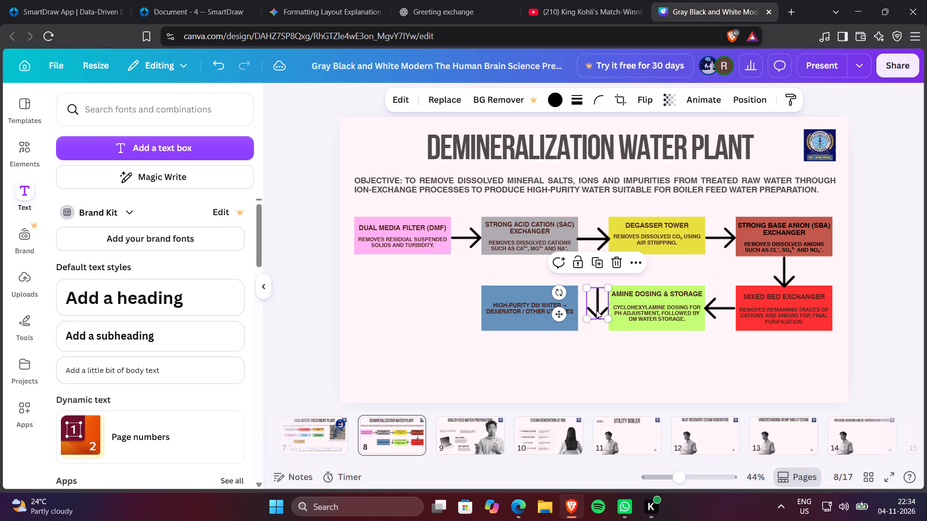
pyautogui.moveTo(560, 293); pyautogui.dragTo(574, 249)
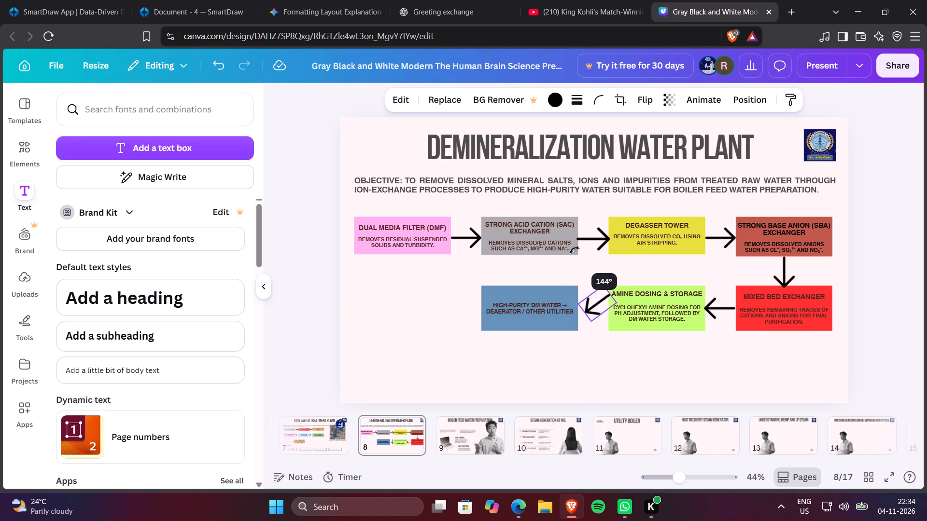
pyautogui.moveTo(574, 249); pyautogui.dragTo(606, 192)
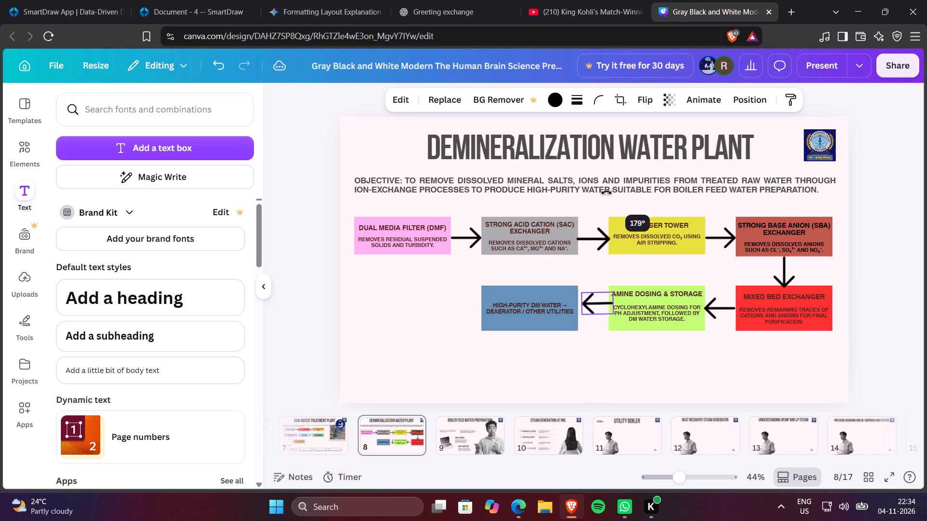
pyautogui.moveTo(606, 192); pyautogui.dragTo(609, 190)
pyautogui.moveTo(598, 304); pyautogui.dragTo(593, 305)
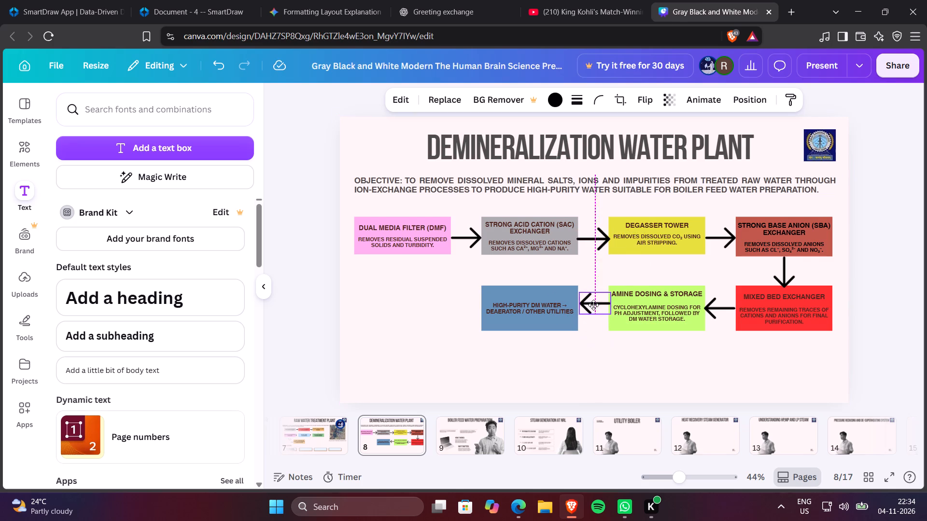
pyautogui.moveTo(593, 305); pyautogui.dragTo(592, 307)
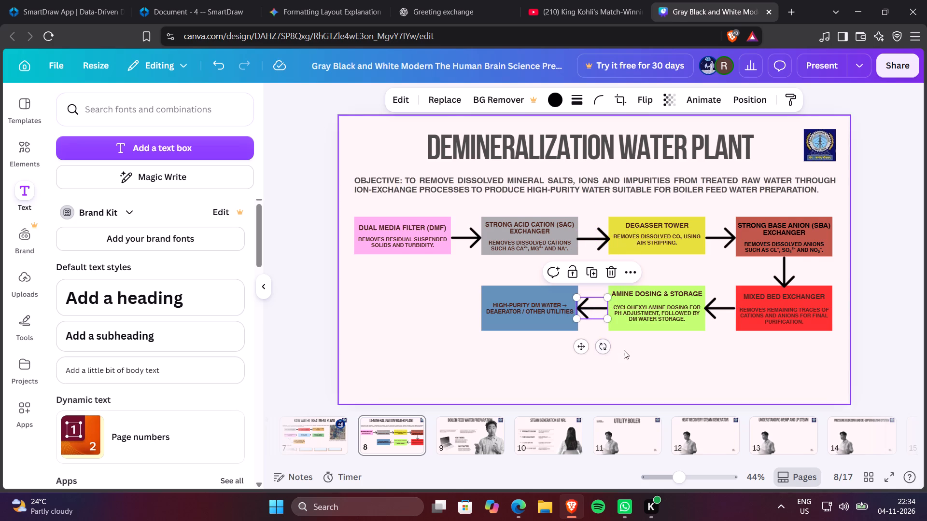
pyautogui.click(624, 350)
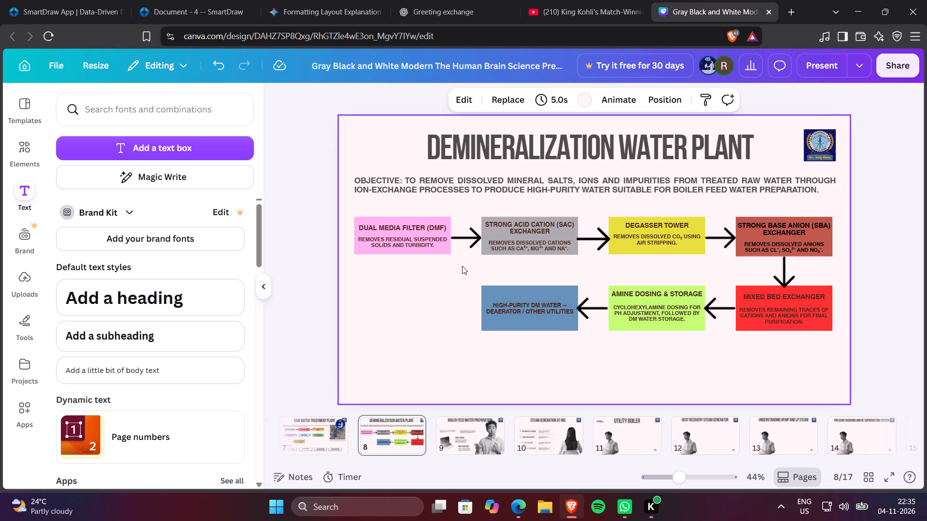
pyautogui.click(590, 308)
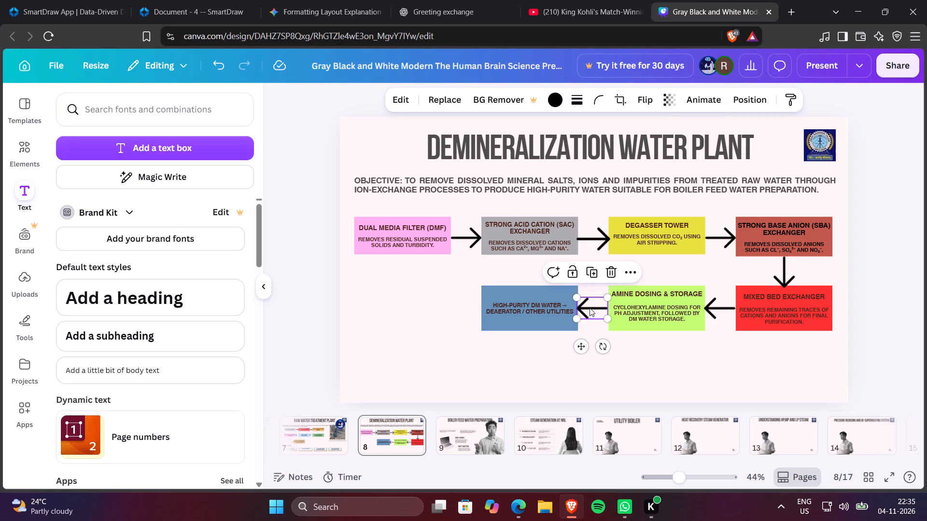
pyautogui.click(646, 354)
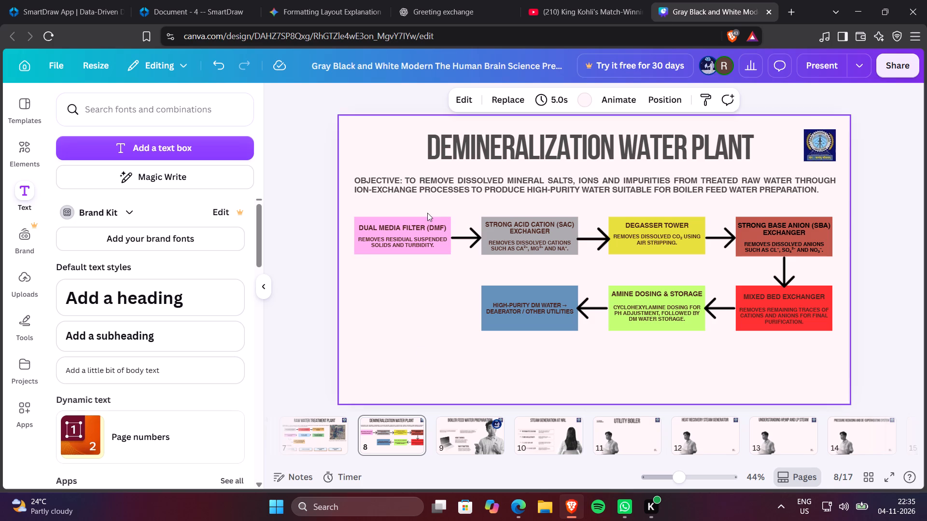
# Duplicate the objective paragraph and place the copy below the flowchart's lower row of boxes.
pyautogui.click(428, 188)
pyautogui.rightClick(428, 188)
pyautogui.click(475, 166)
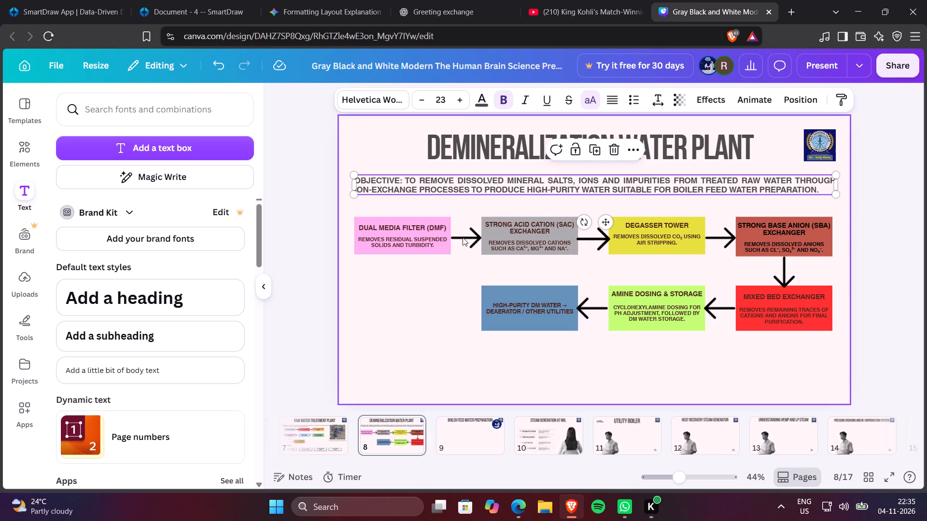
pyautogui.doubleClick(421, 365)
pyautogui.click(414, 370)
pyautogui.rightClick(414, 370)
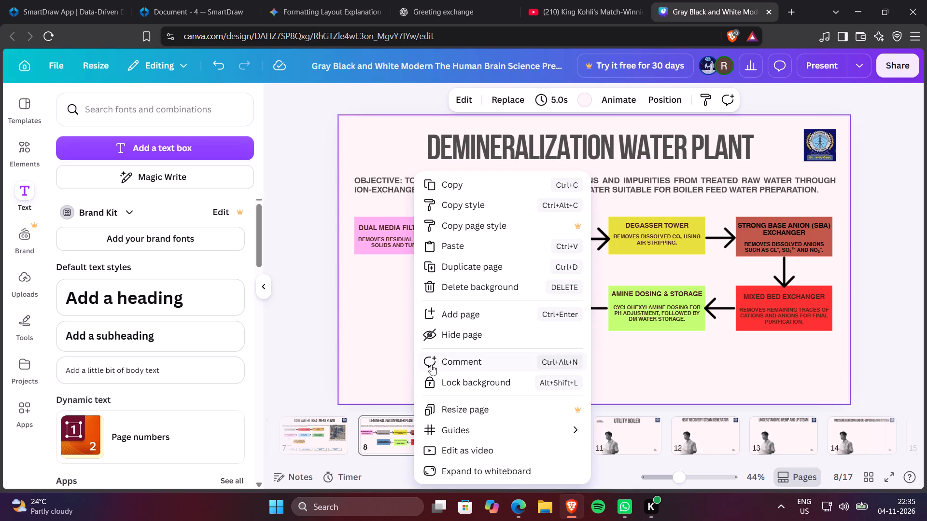
pyautogui.click(456, 247)
pyautogui.click(295, 141)
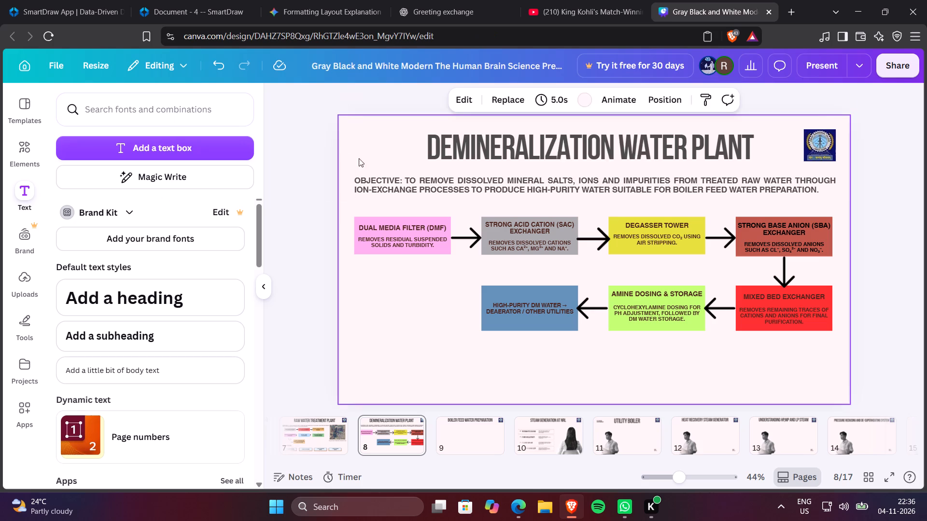
pyautogui.click(411, 189)
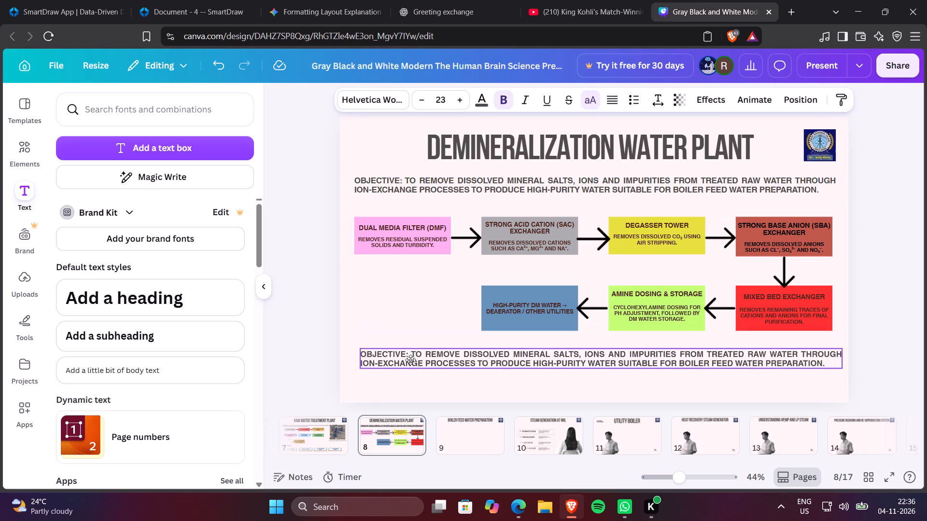
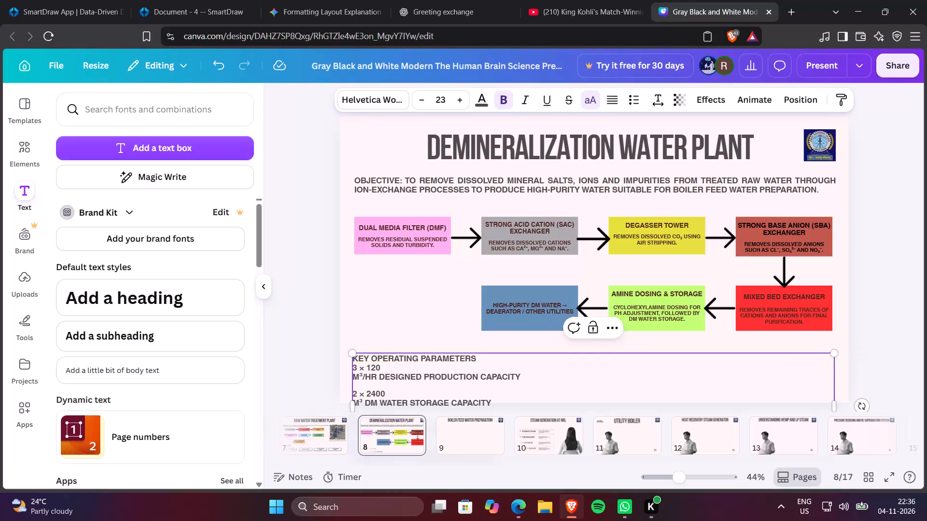
# Move the Key Operating Parameters text box up so that all its lines fit on the slide.
pyautogui.tripleClick(528, 364)
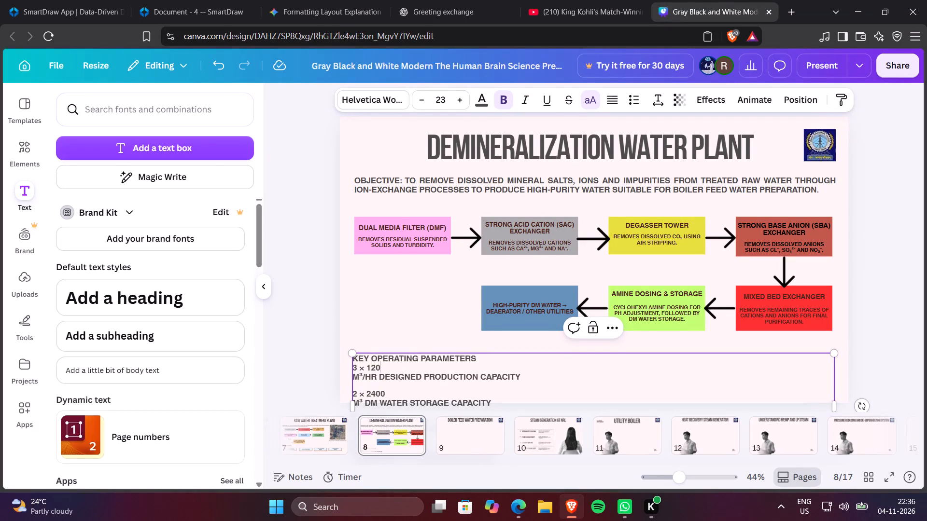
pyautogui.click(571, 368)
pyautogui.moveTo(536, 352); pyautogui.dragTo(534, 334)
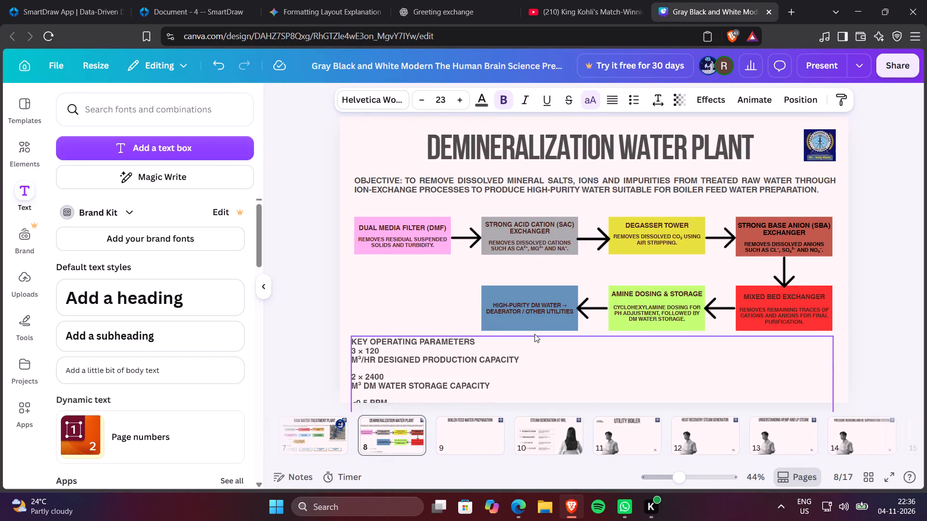
pyautogui.moveTo(534, 334); pyautogui.dragTo(530, 297)
# Narrow the Key Operating Parameters text box to about half the slide width and scale its text down to 21.8.
pyautogui.moveTo(828, 348); pyautogui.dragTo(827, 348)
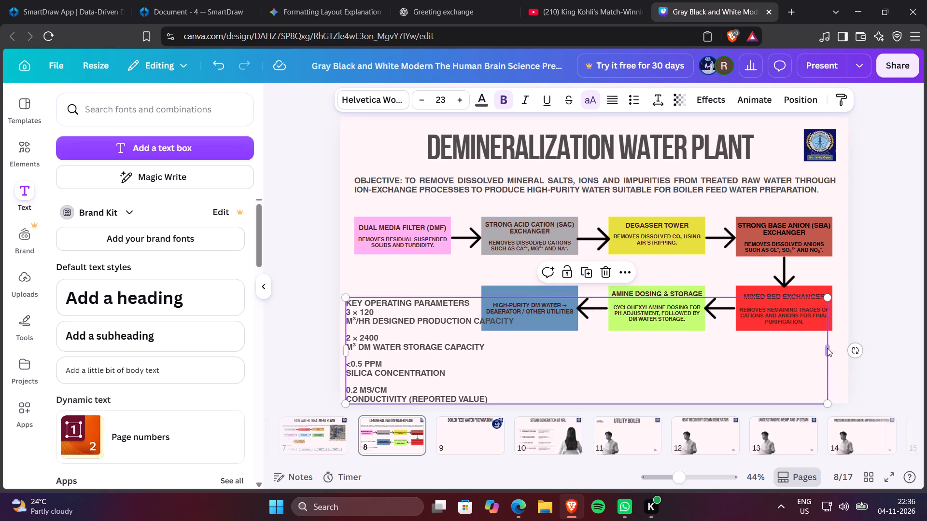
pyautogui.moveTo(827, 348); pyautogui.dragTo(808, 338)
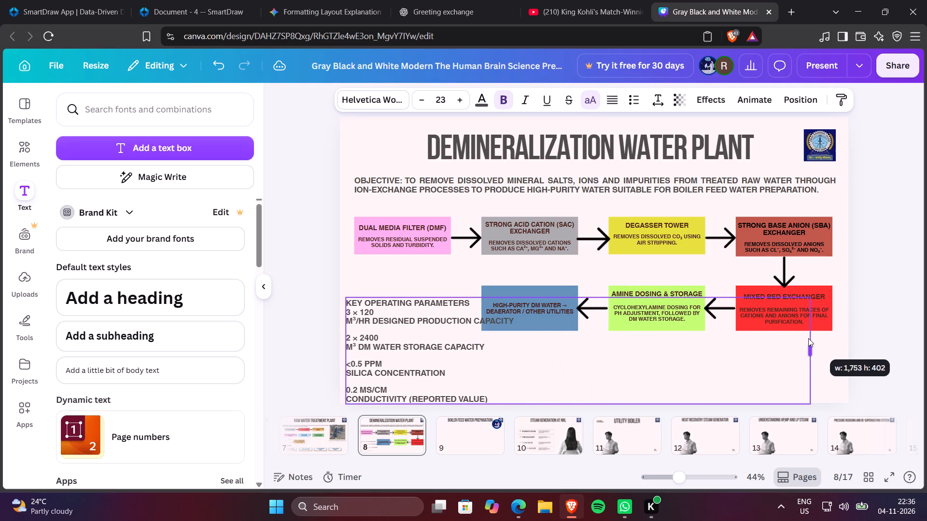
pyautogui.moveTo(808, 338); pyautogui.dragTo(788, 339)
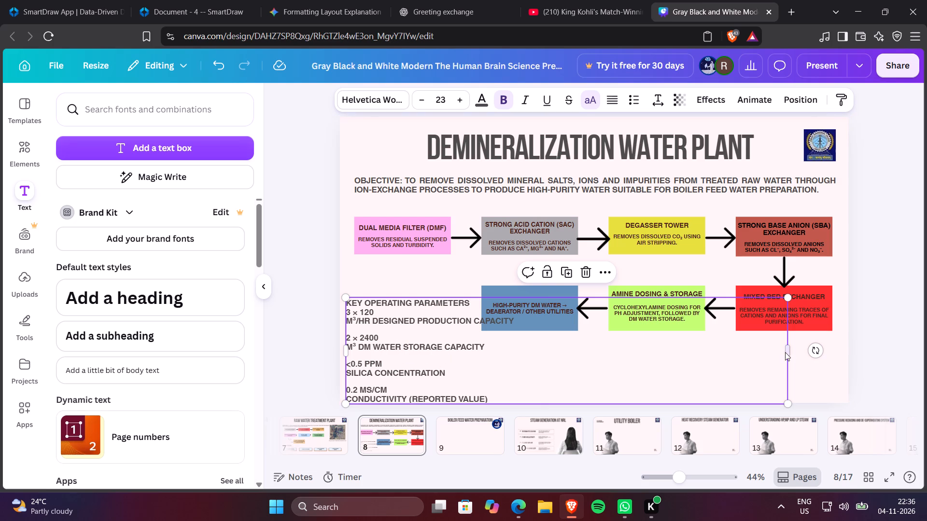
pyautogui.moveTo(791, 351); pyautogui.dragTo(593, 364)
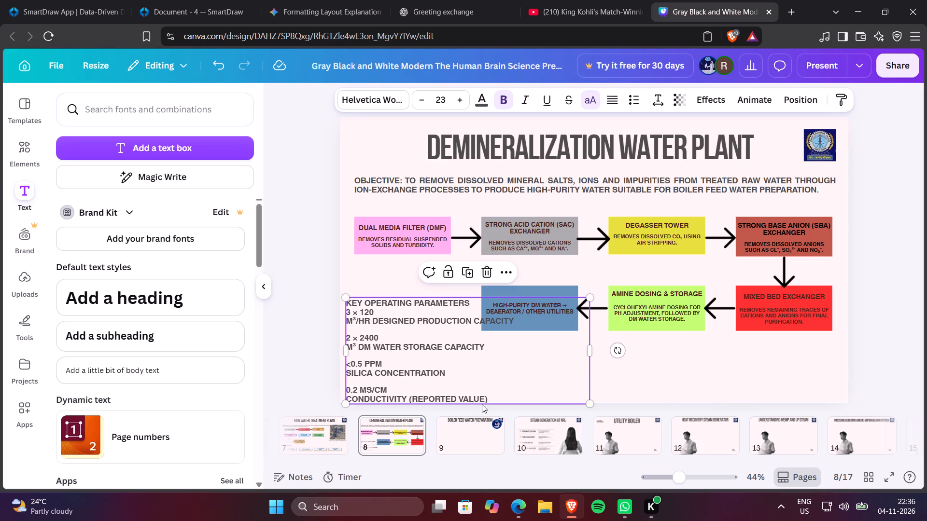
pyautogui.moveTo(347, 401); pyautogui.dragTo(357, 378)
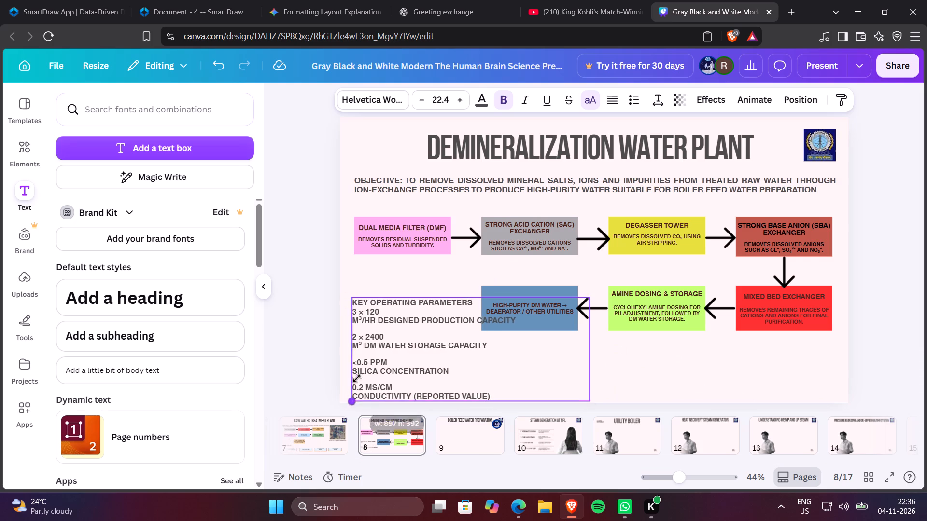
pyautogui.moveTo(357, 378); pyautogui.dragTo(343, 357)
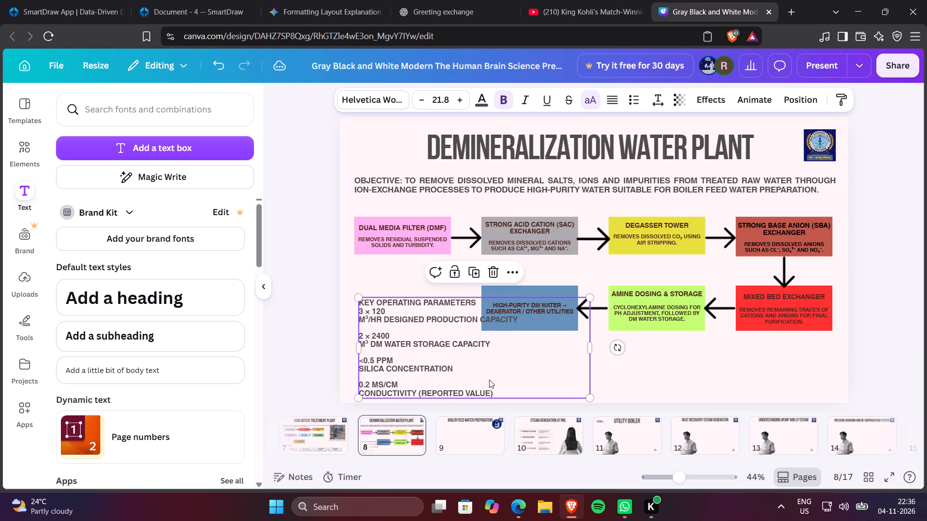
# Delete the silica concentration and conductivity entries, with their values, from the Key Operating Parameters text.
pyautogui.click(494, 377)
pyautogui.moveTo(503, 392); pyautogui.dragTo(400, 352)
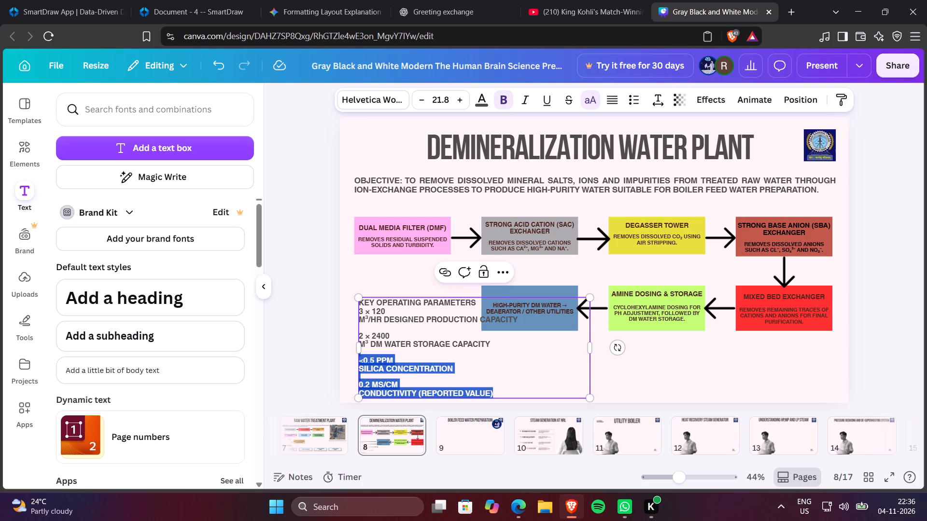
pyautogui.press('Delete')
pyautogui.moveTo(421, 331); pyautogui.dragTo(417, 344)
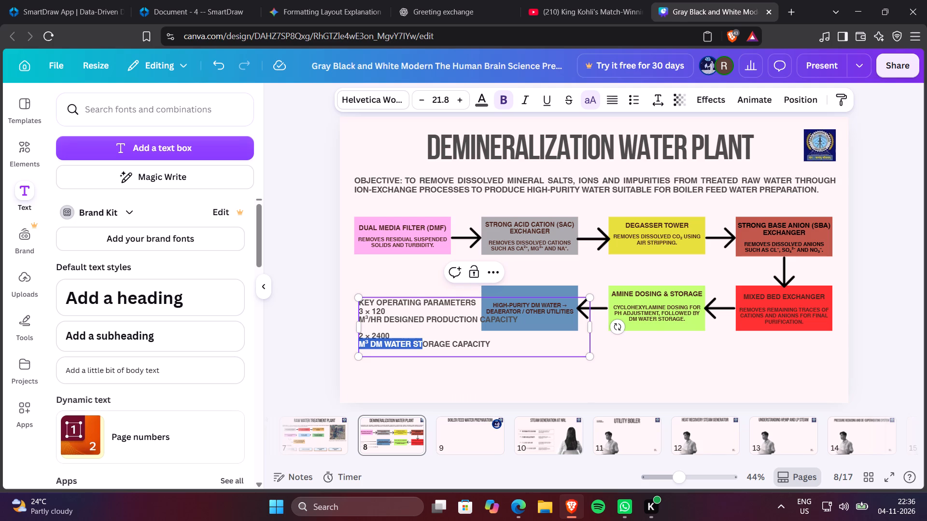
pyautogui.moveTo(417, 344); pyautogui.dragTo(414, 347)
pyautogui.click(417, 338)
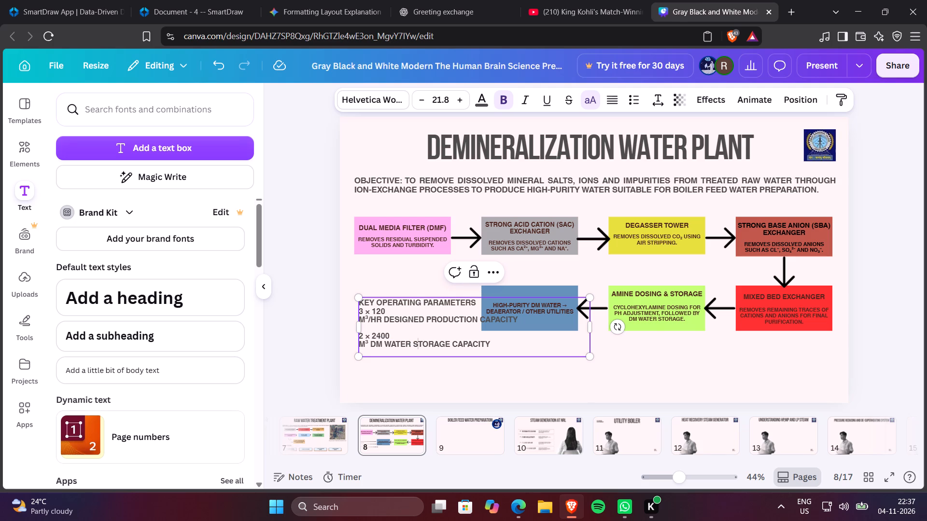
# Move the Key Operating Parameters text box down into the space just below the flowchart's lower row.
pyautogui.moveTo(451, 296); pyautogui.dragTo(451, 334)
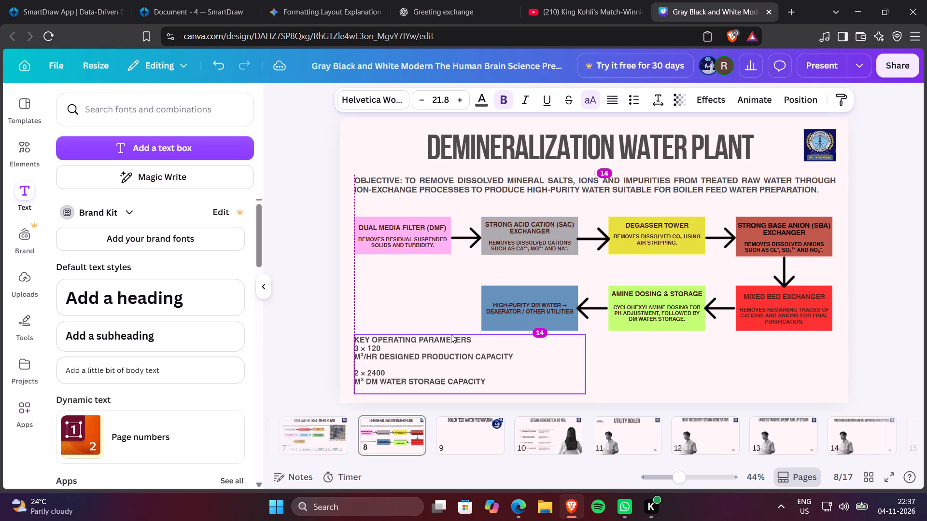
pyautogui.moveTo(451, 334); pyautogui.dragTo(452, 336)
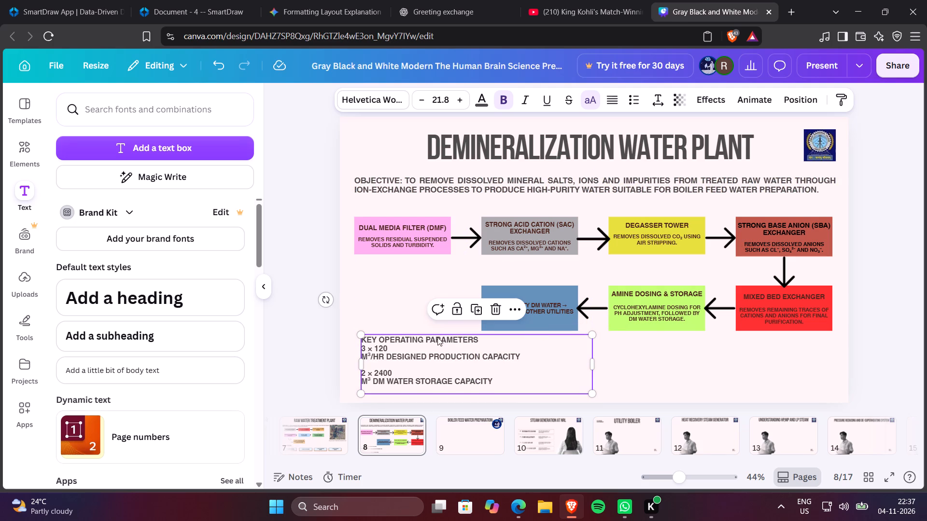
# Format all lines beneath the Key Operating Parameters heading as a bulleted list.
pyautogui.click(437, 338)
pyautogui.doubleClick(368, 350)
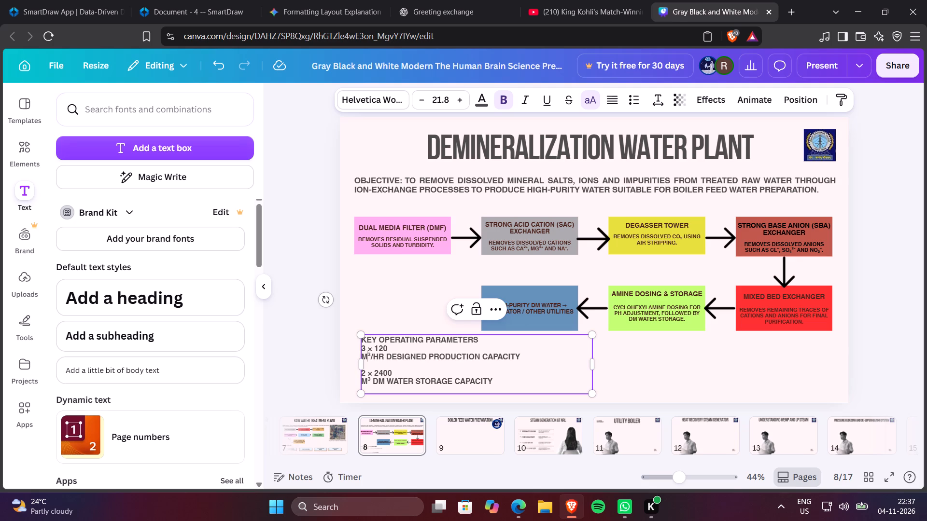
pyautogui.click(367, 347)
pyautogui.click(363, 347)
pyautogui.moveTo(362, 348); pyautogui.dragTo(383, 348)
pyautogui.moveTo(383, 348); pyautogui.dragTo(493, 386)
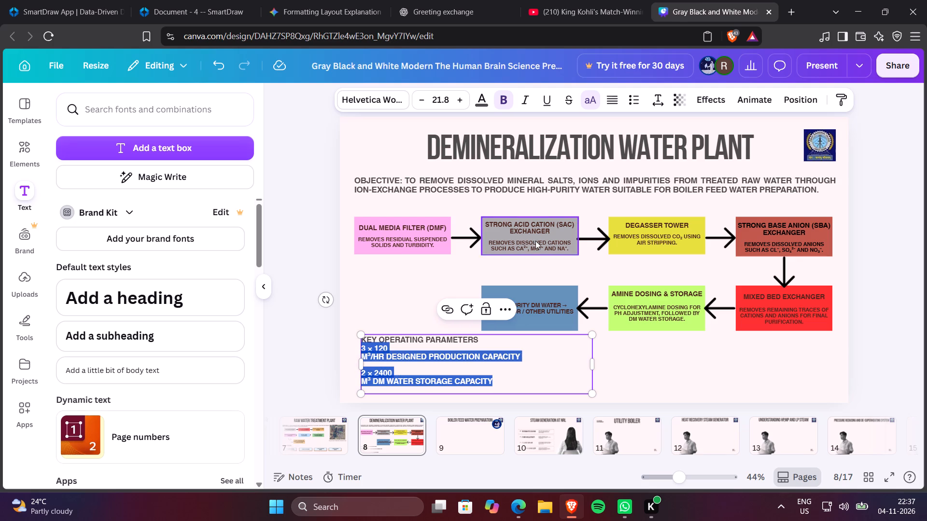
pyautogui.click(633, 101)
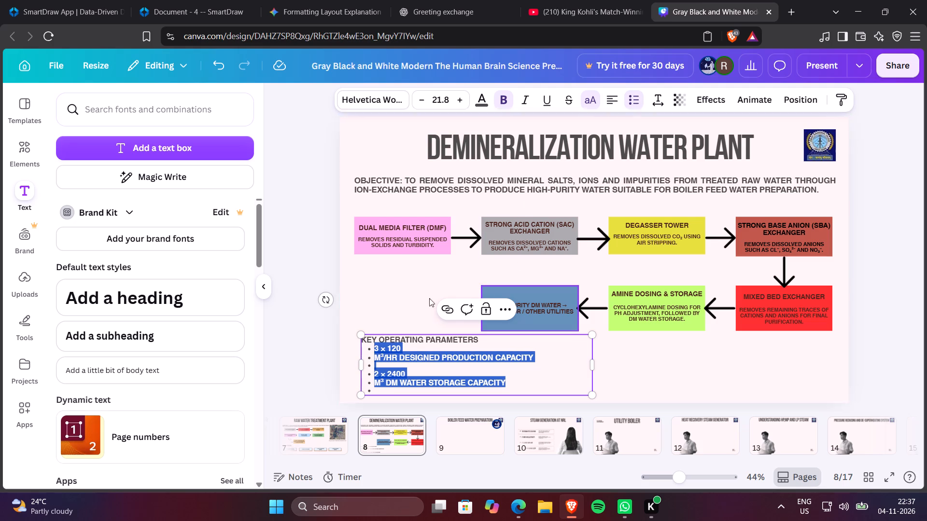
# Join the production capacity line to the bullet above it so it reads "3 × 120 M³/HR DESIGNED PRODUCTION CAPACITY".
pyautogui.click(372, 359)
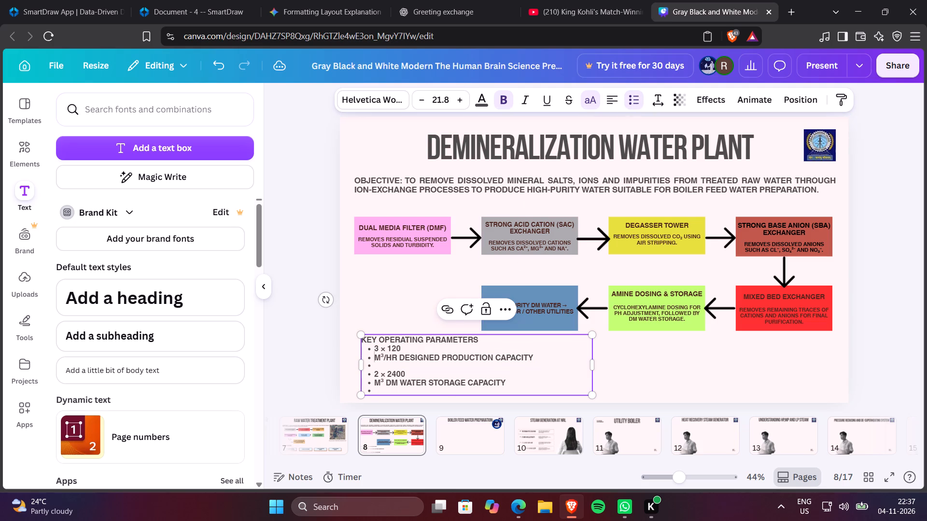
pyautogui.press('BackSpace')
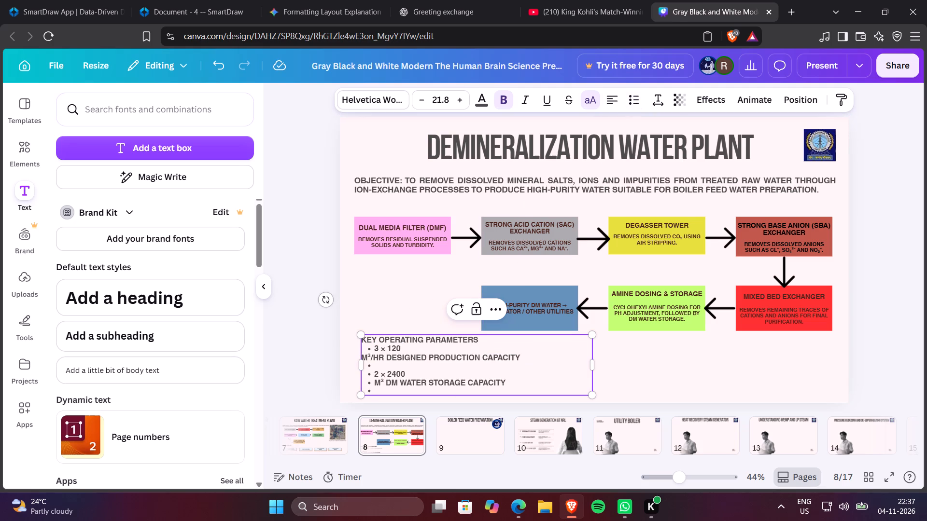
pyautogui.press('space')
pyautogui.press('space')
pyautogui.press('space')
pyautogui.press('space')
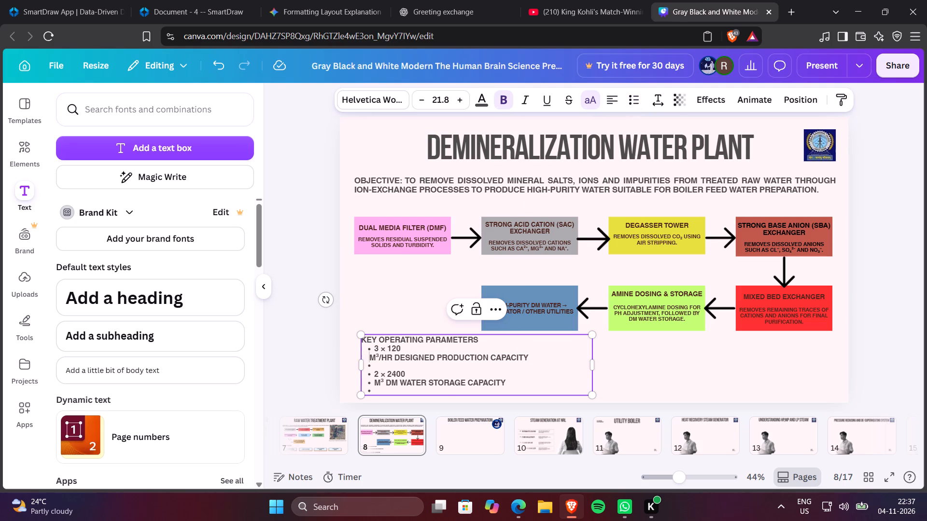
pyautogui.press('space')
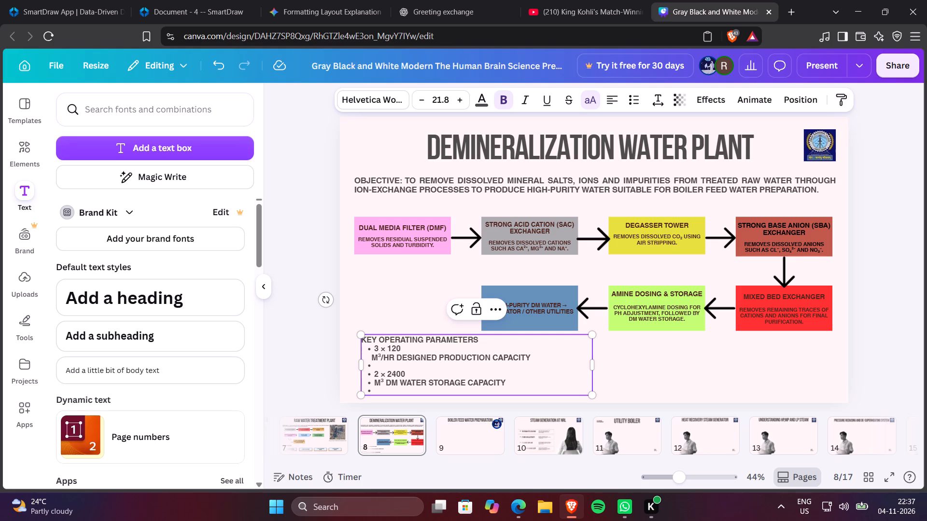
pyautogui.press('BackSpace')
pyautogui.press('BackSpace')
pyautogui.press('BackSpace')
pyautogui.press('BackSpace')
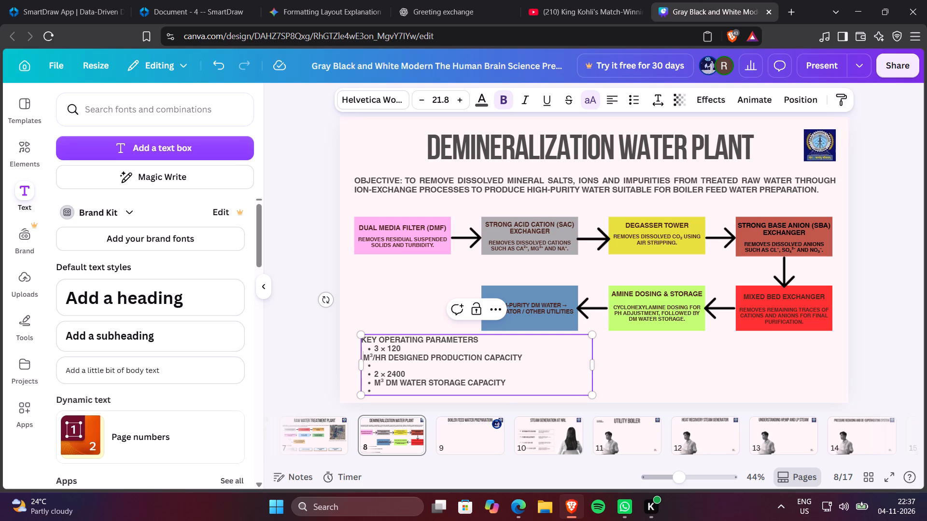
pyautogui.press('BackSpace')
pyautogui.press('BackSpace')
pyautogui.press('space')
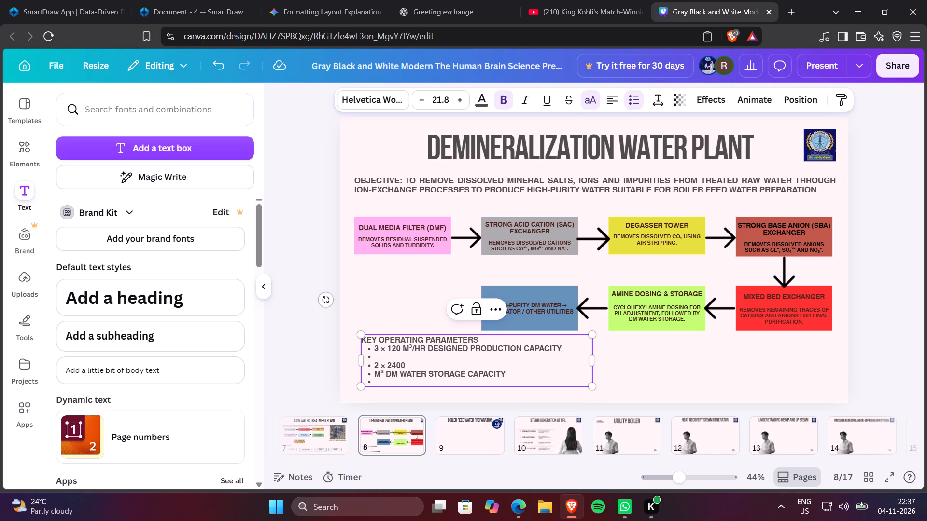
# Insert a blank line between the Key Operating Parameters heading and the first bullet.
pyautogui.click(481, 339)
pyautogui.press('Return')
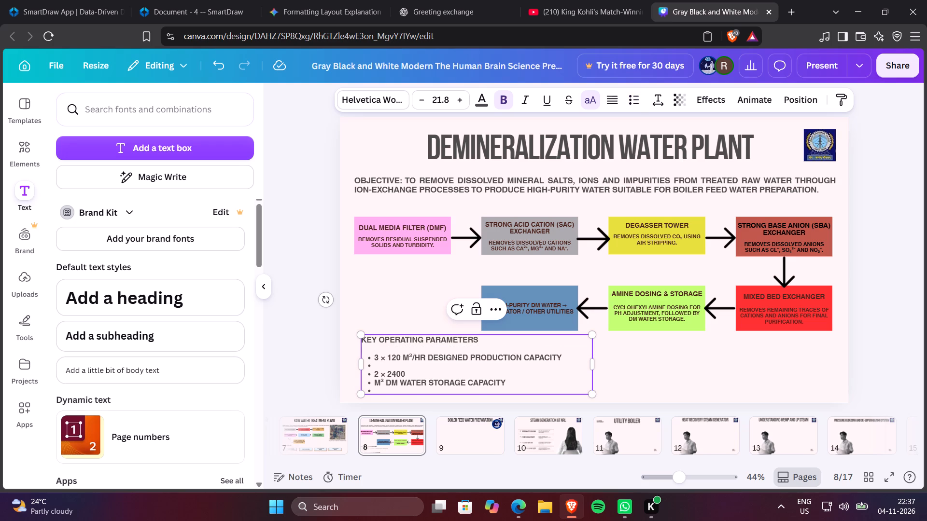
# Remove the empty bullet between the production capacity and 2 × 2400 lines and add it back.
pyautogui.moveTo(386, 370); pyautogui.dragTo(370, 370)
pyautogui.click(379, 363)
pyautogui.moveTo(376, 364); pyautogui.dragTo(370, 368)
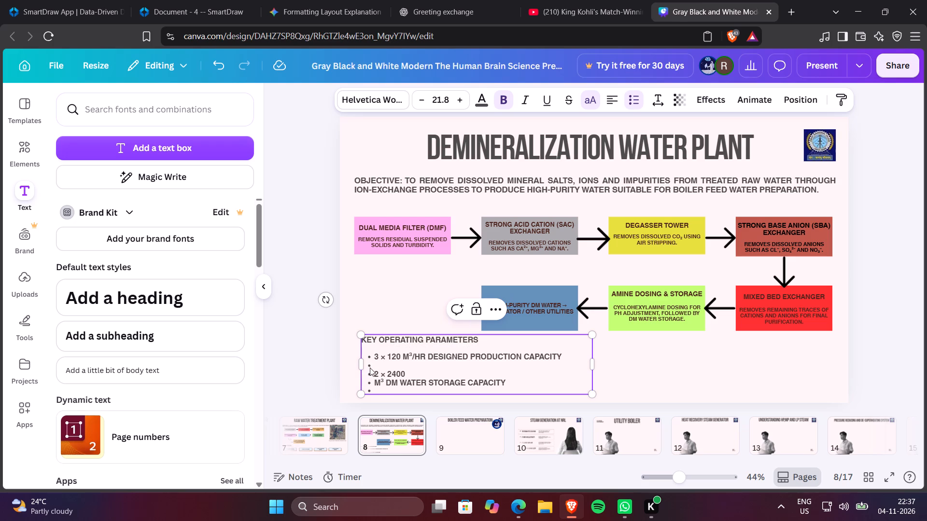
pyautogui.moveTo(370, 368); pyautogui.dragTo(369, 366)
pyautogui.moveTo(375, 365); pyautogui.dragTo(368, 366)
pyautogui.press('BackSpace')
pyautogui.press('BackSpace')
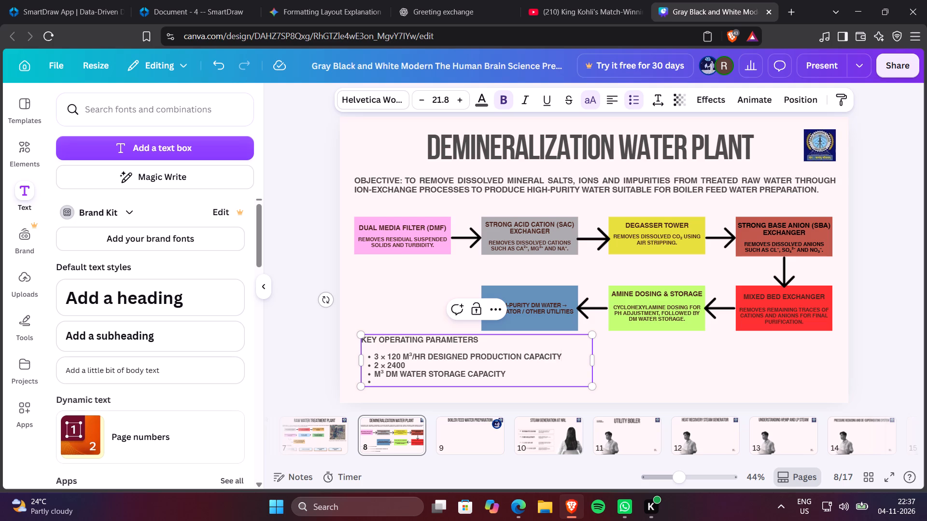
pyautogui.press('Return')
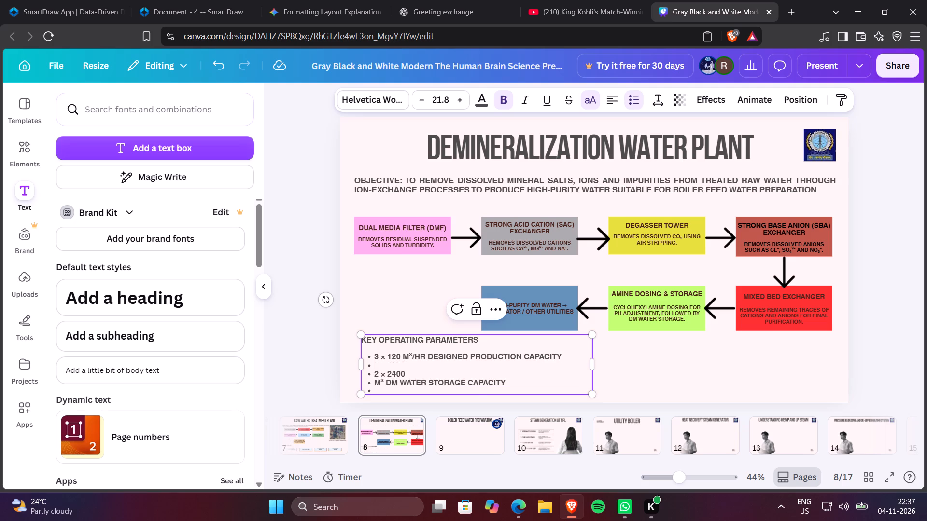
# Delete the empty bullet at the end of the Key Operating Parameters list.
pyautogui.click(372, 389)
pyautogui.press('BackSpace')
pyautogui.press('BackSpace')
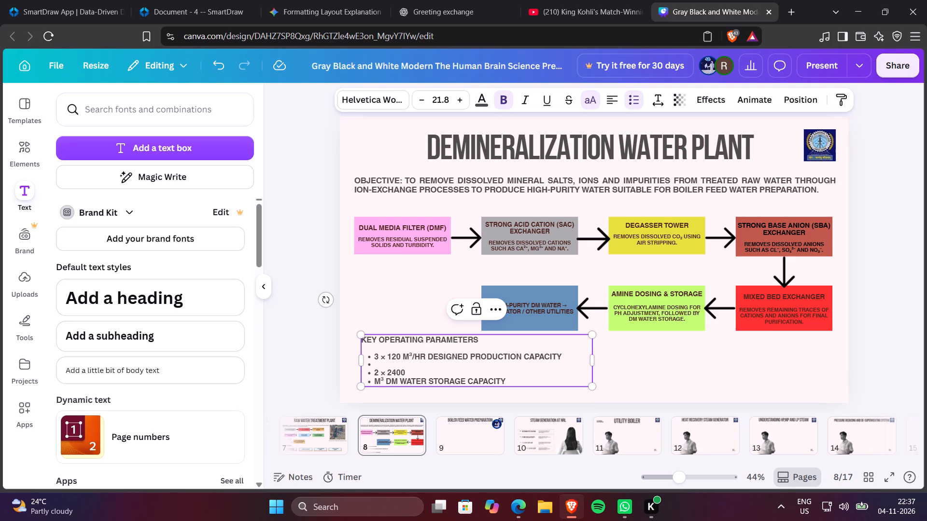
# Join the "M³ DM WATER STORAGE CAPACITY" line to the bullet above it so it reads "2 × 2400 M³ DM WATER STORAGE CAPACITY".
pyautogui.doubleClick(373, 384)
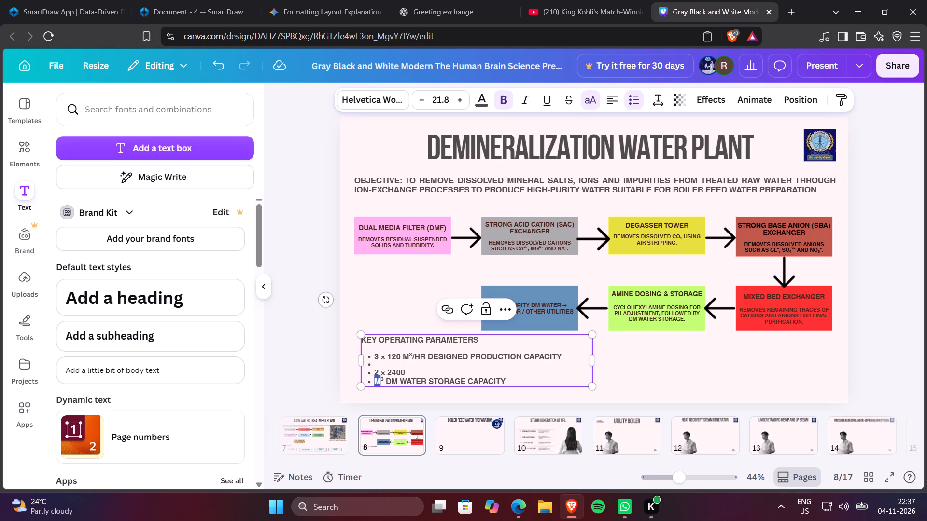
pyautogui.click(373, 384)
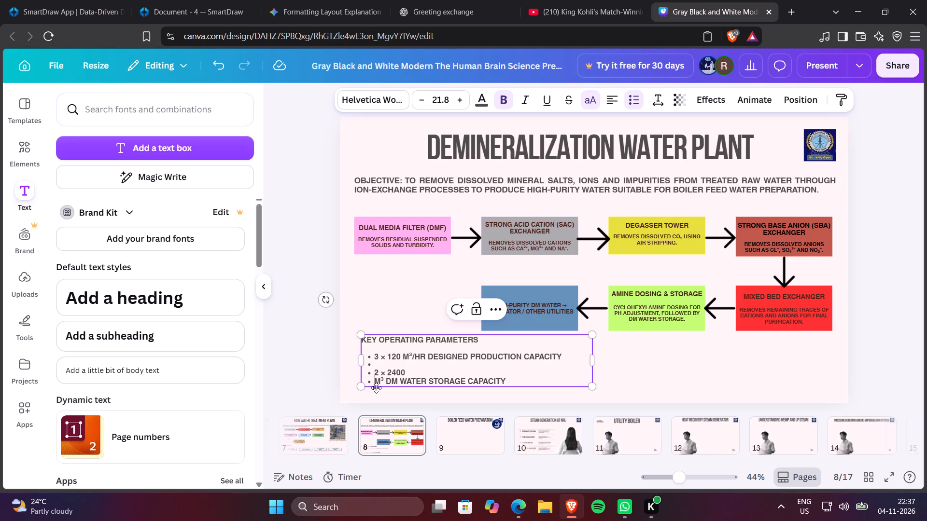
pyautogui.press('BackSpace')
pyautogui.press('BackSpace')
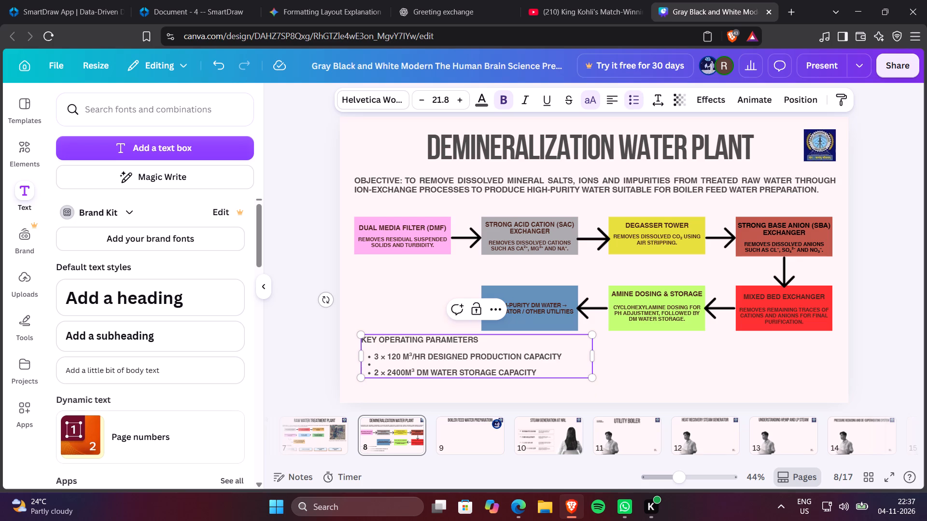
pyautogui.press('space')
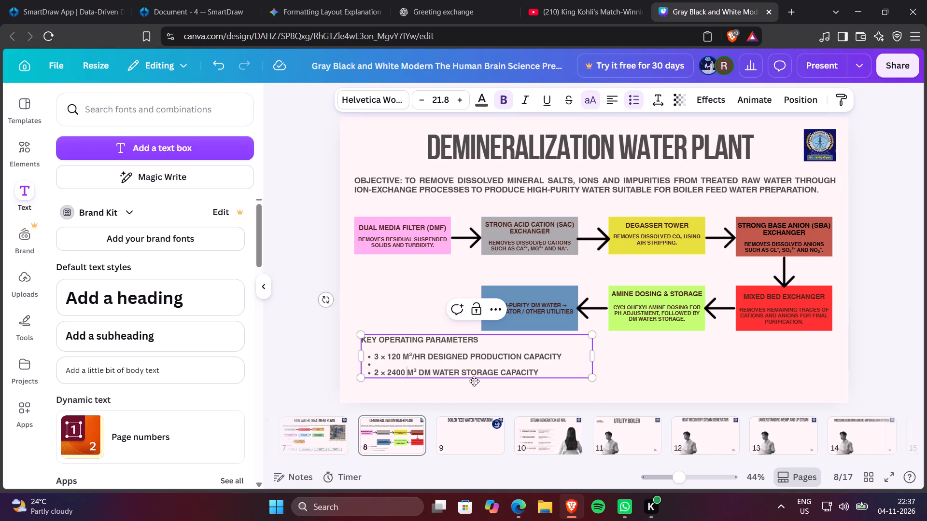
# Move the Key Operating Parameters text box down and slightly left, clear of the blue High-Purity DM Water box.
pyautogui.click(470, 390)
pyautogui.click(456, 367)
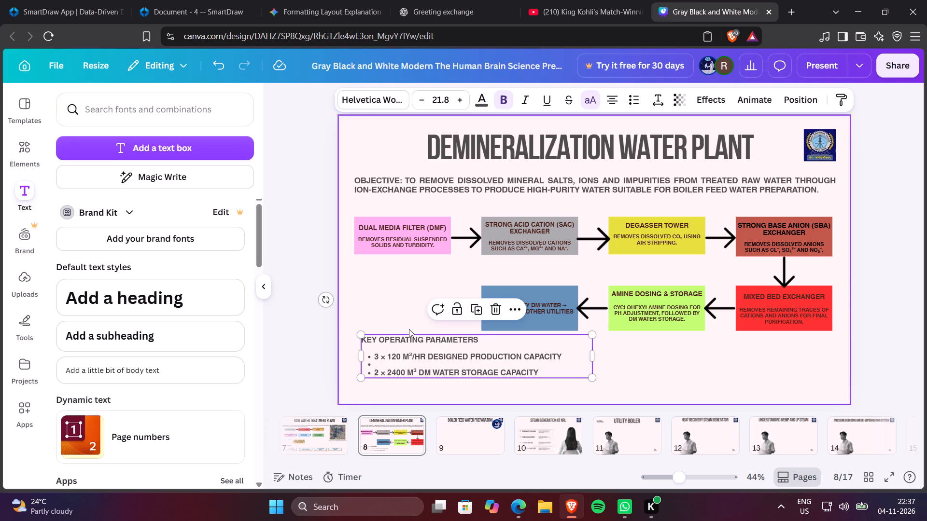
pyautogui.click(481, 341)
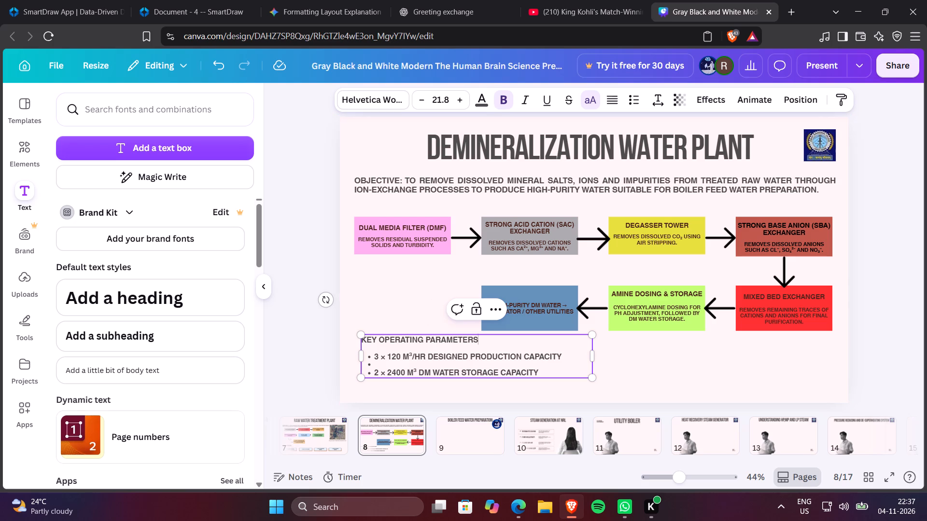
pyautogui.moveTo(484, 332); pyautogui.dragTo(475, 346)
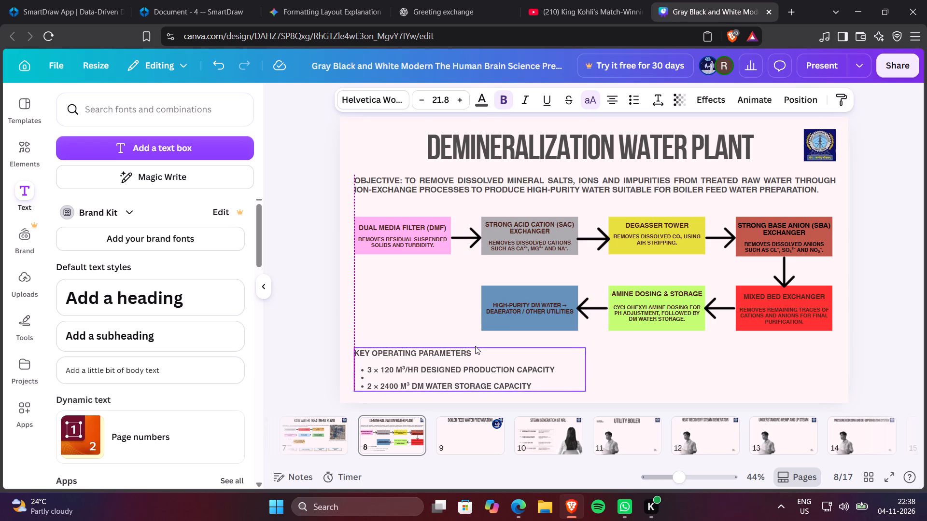
pyautogui.moveTo(475, 346); pyautogui.dragTo(478, 345)
pyautogui.click(447, 370)
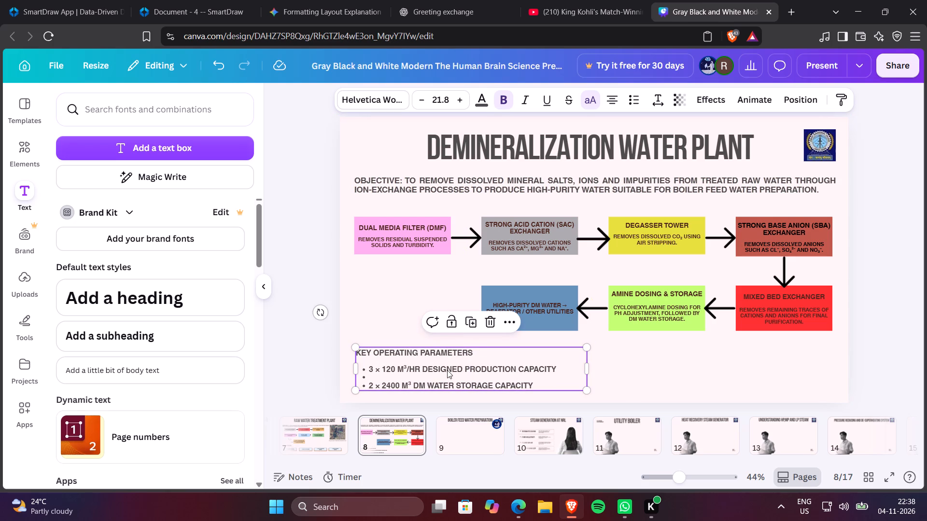
pyautogui.moveTo(466, 391); pyautogui.dragTo(459, 392)
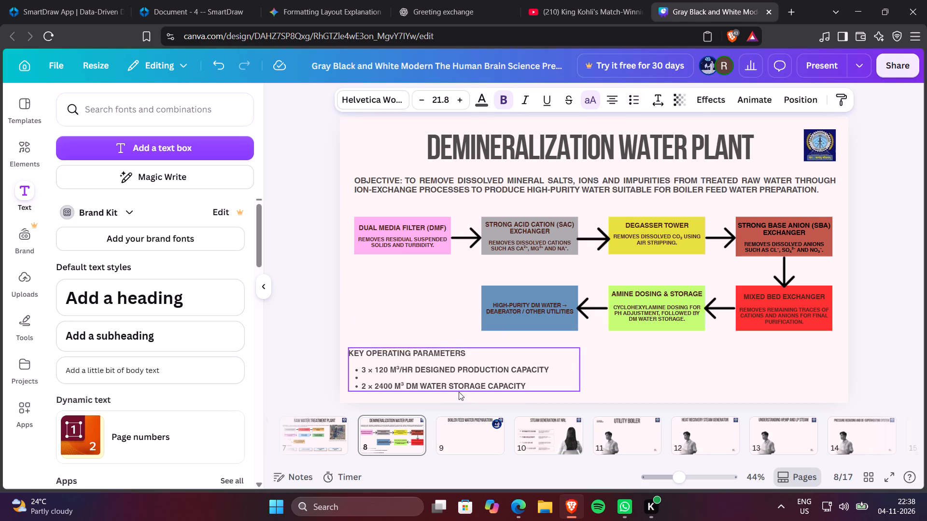
pyautogui.moveTo(459, 392); pyautogui.dragTo(459, 392)
# Delete the empty bullet between the production capacity and storage capacity bullets.
pyautogui.click(399, 375)
pyautogui.click(382, 379)
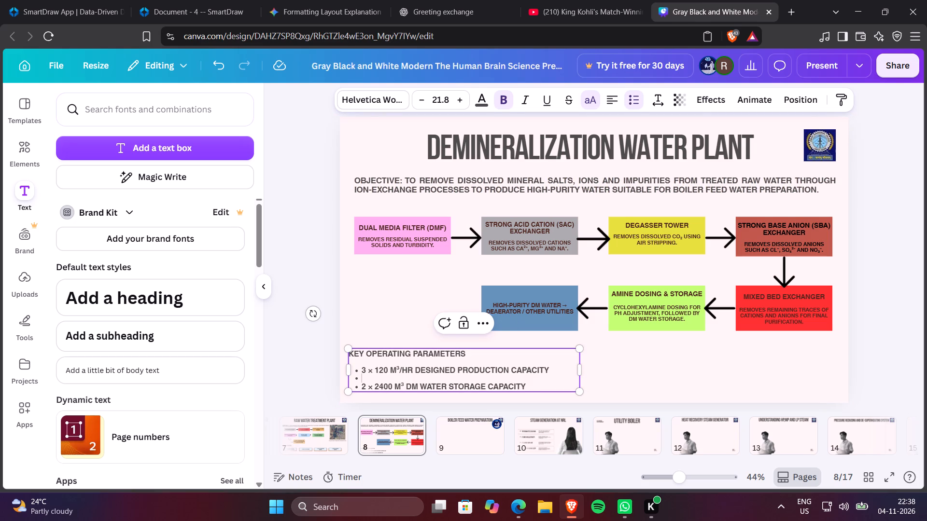
pyautogui.press('BackSpace')
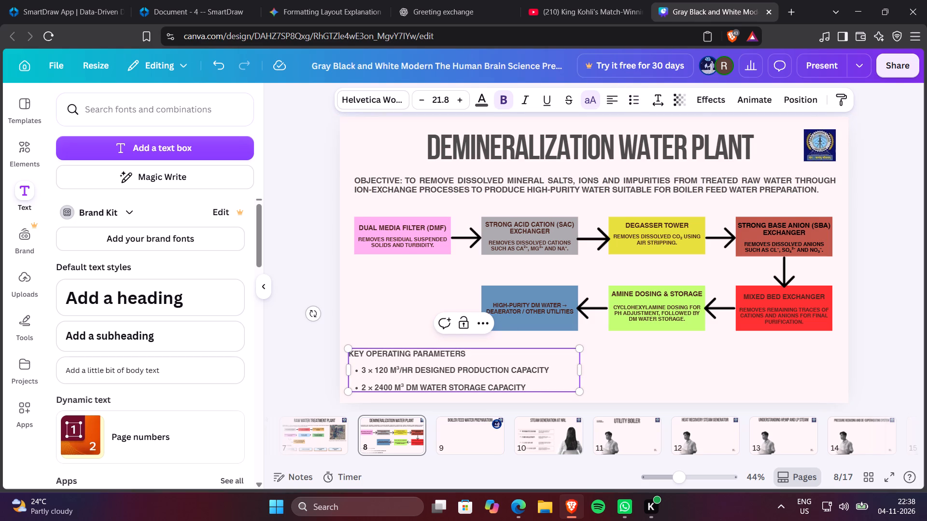
# Change the Key Operating Parameters heading's text colour to the near-black swatch.
pyautogui.moveTo(350, 354); pyautogui.dragTo(431, 358)
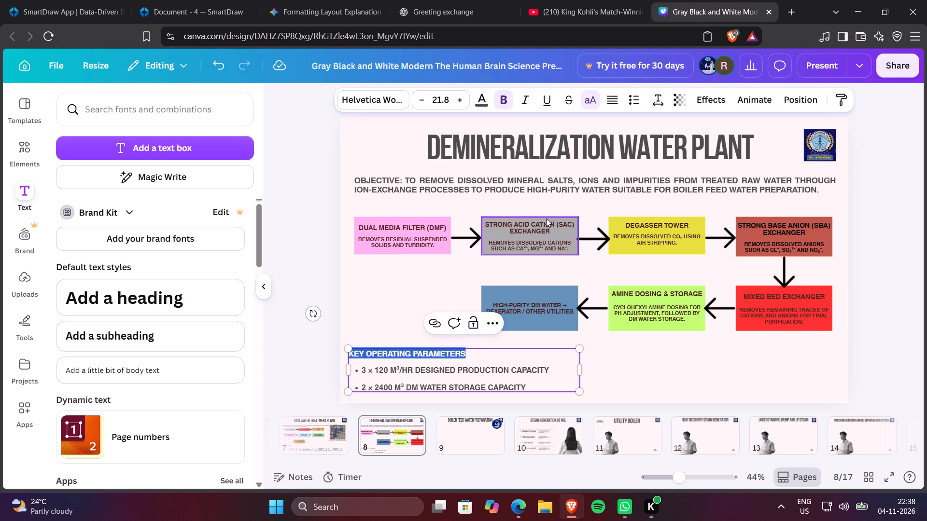
pyautogui.click(473, 99)
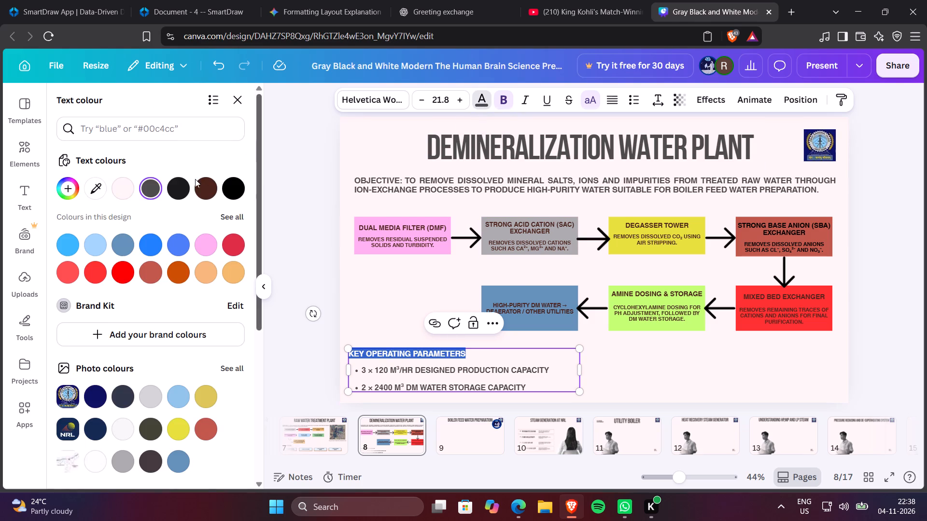
pyautogui.click(173, 186)
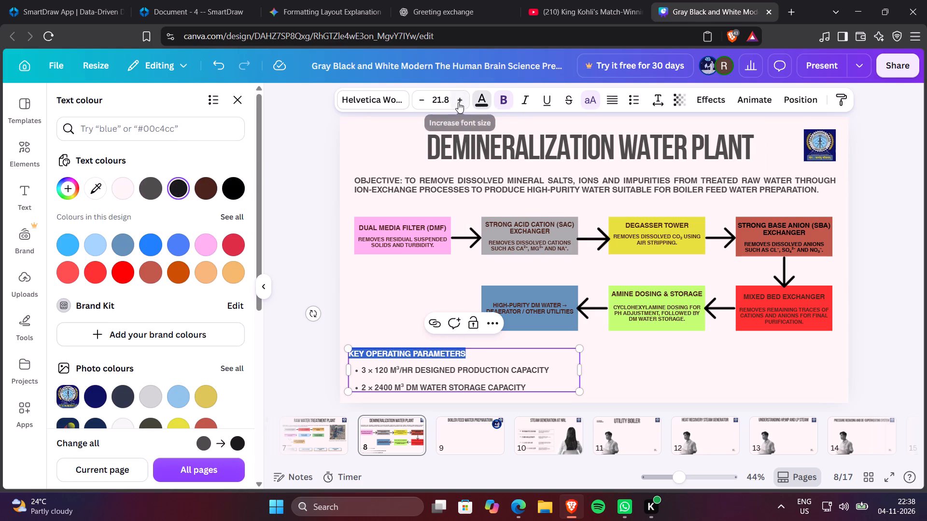
# Set the Key Operating Parameters heading's font size to 24.
pyautogui.click(458, 102)
pyautogui.click(458, 102)
pyautogui.click(460, 103)
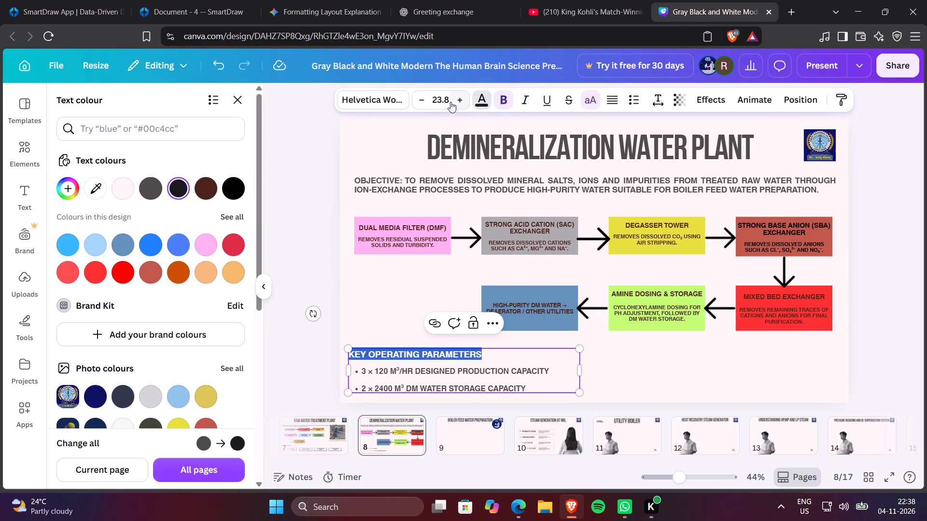
pyautogui.click(448, 101)
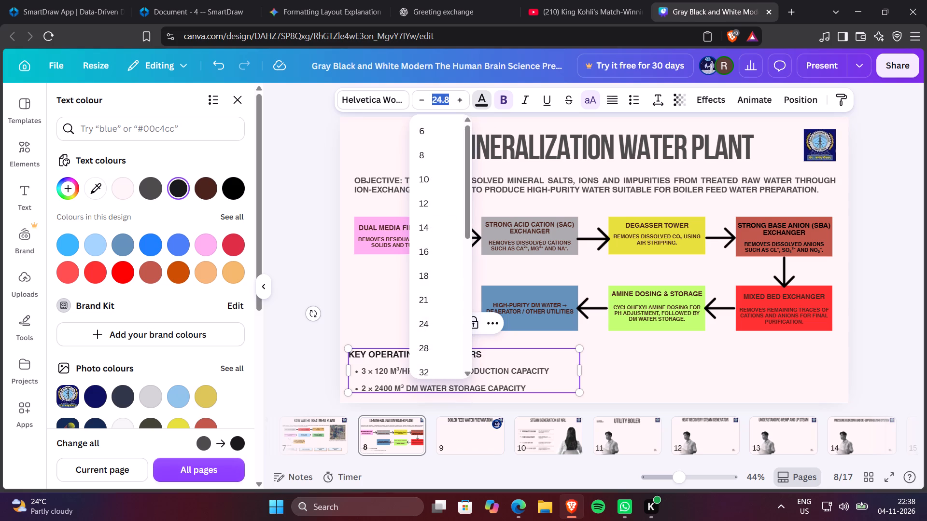
pyautogui.click(434, 320)
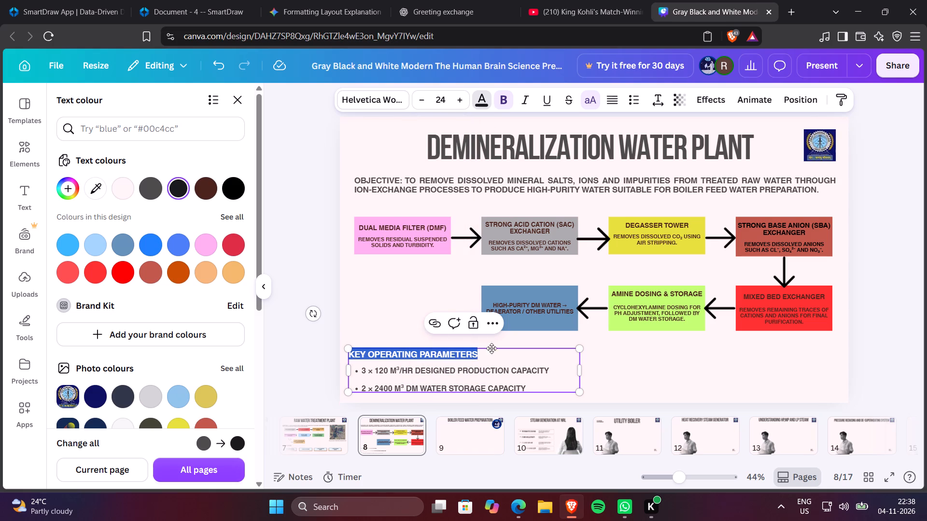
# Underline the Key Operating Parameters heading.
pyautogui.click(507, 359)
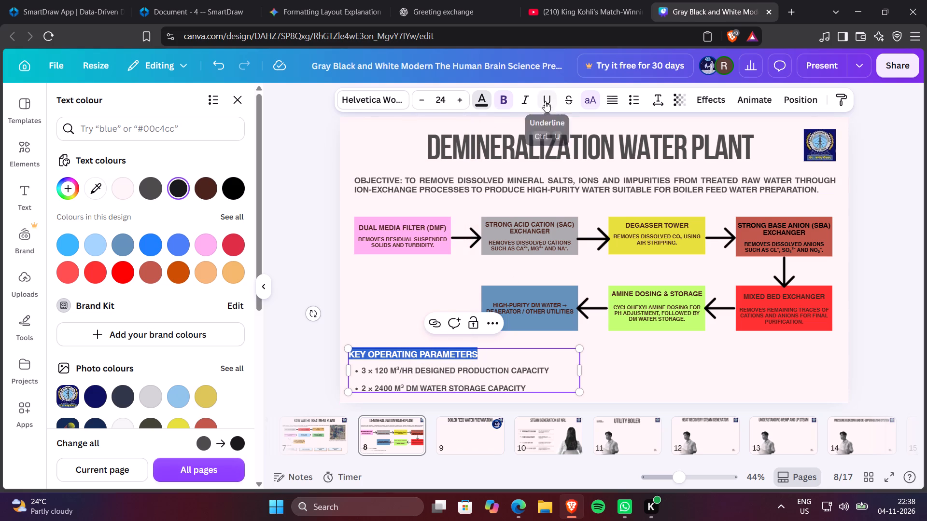
pyautogui.click(545, 101)
pyautogui.click(667, 319)
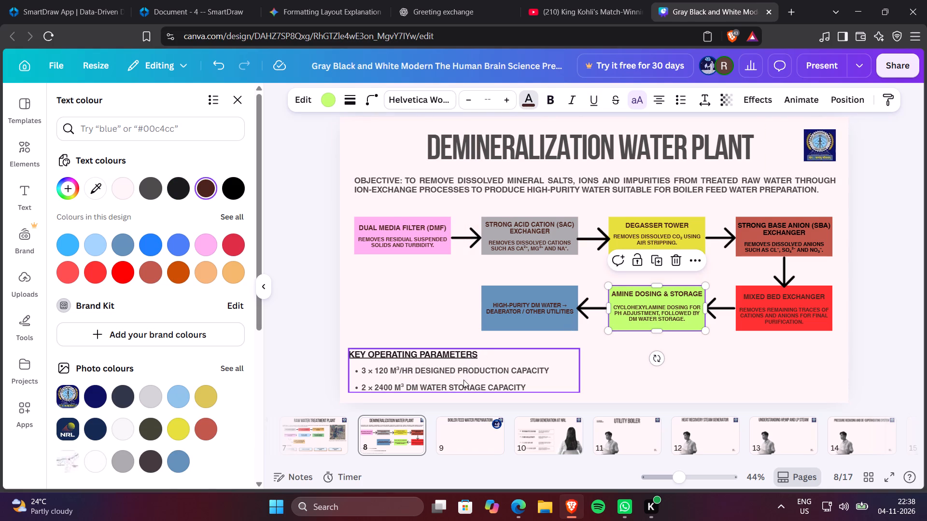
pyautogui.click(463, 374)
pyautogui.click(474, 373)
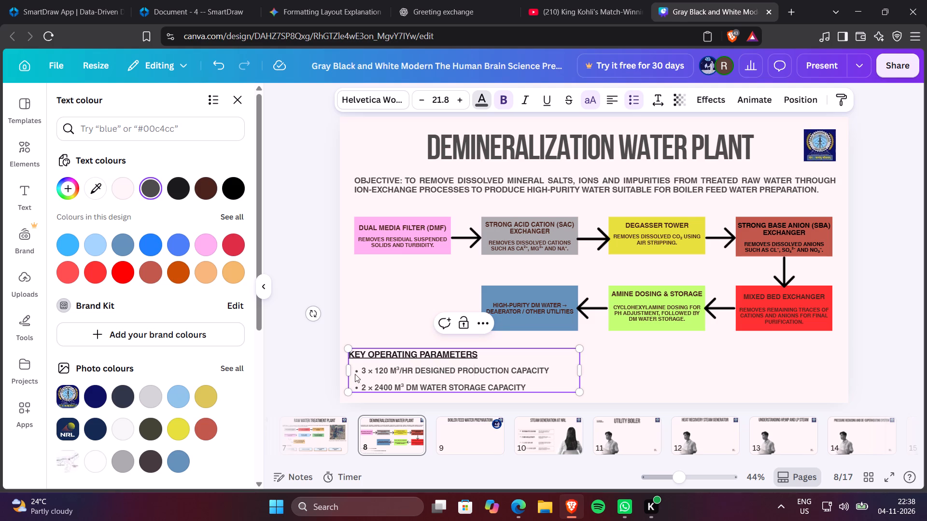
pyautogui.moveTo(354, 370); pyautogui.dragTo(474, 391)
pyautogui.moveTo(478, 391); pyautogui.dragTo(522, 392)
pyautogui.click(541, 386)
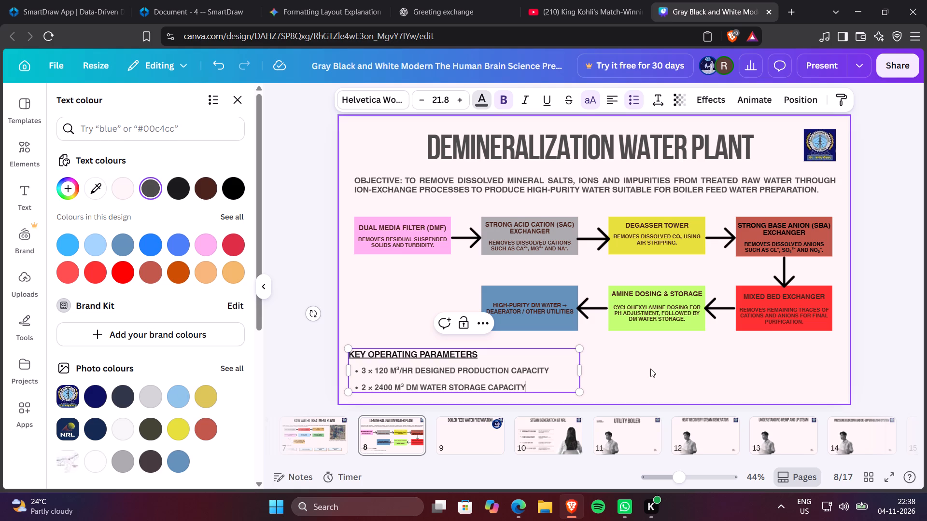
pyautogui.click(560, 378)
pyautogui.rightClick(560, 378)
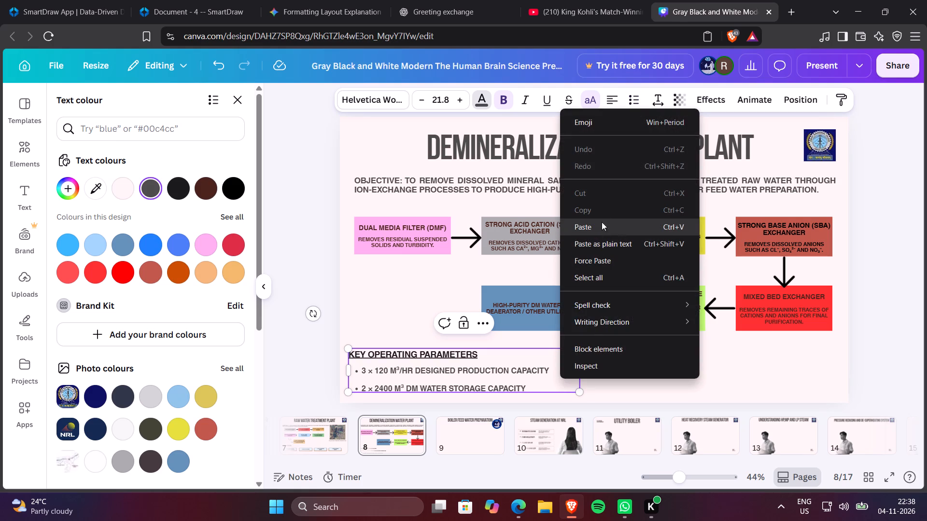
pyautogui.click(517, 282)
# Copy the Key Operating Parameters text box and place the pasted copy to its right at the same height.
pyautogui.click(489, 366)
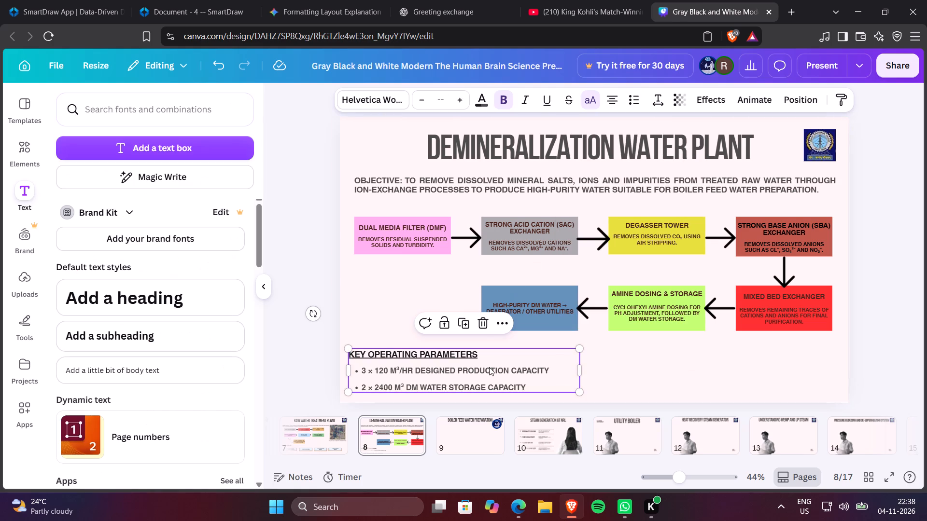
pyautogui.click(502, 329)
pyautogui.click(556, 66)
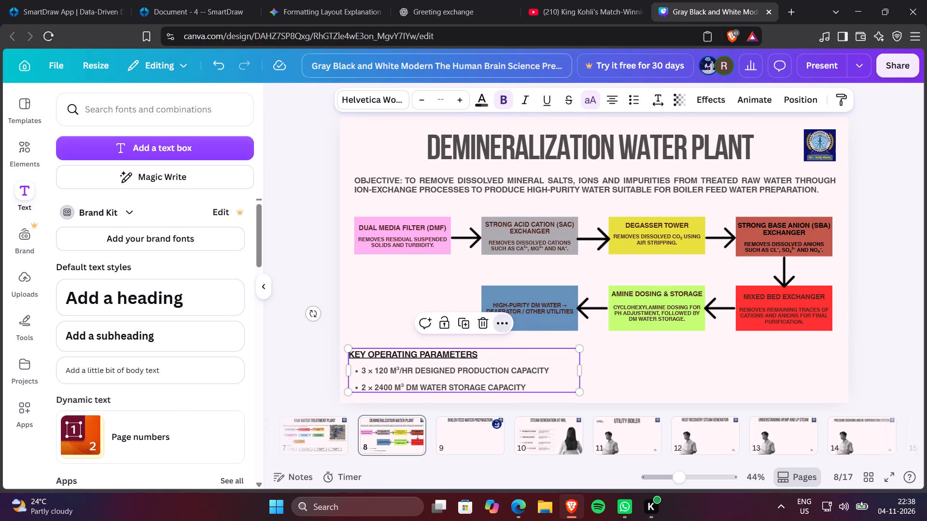
pyautogui.rightClick(648, 353)
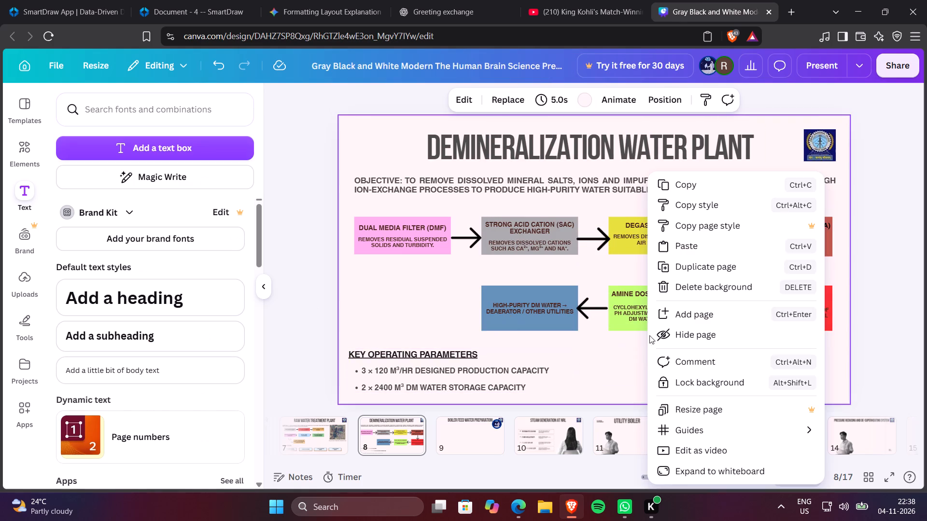
pyautogui.click(674, 245)
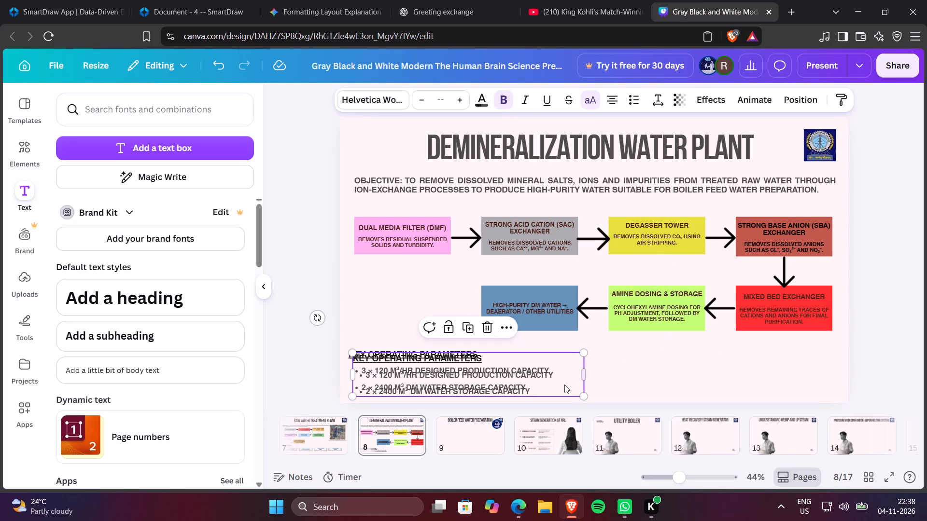
pyautogui.moveTo(562, 384); pyautogui.dragTo(791, 384)
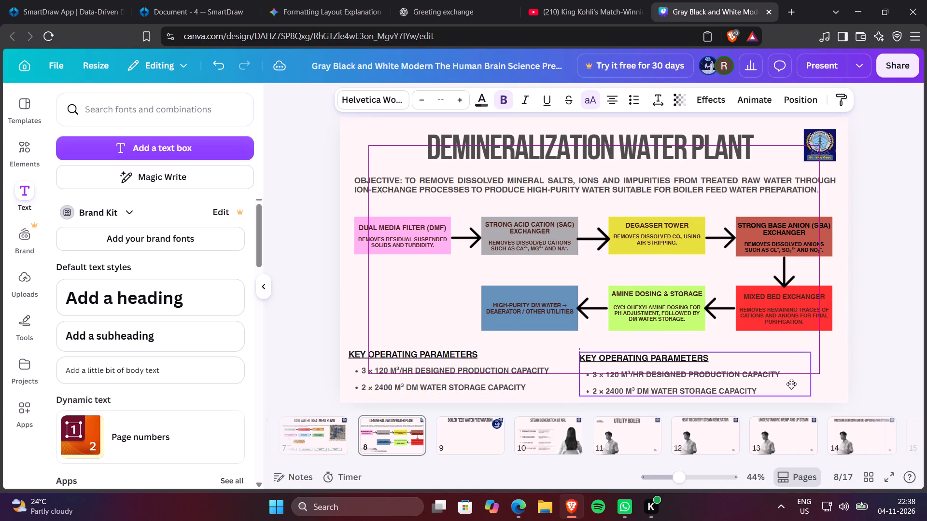
pyautogui.moveTo(791, 384); pyautogui.dragTo(791, 381)
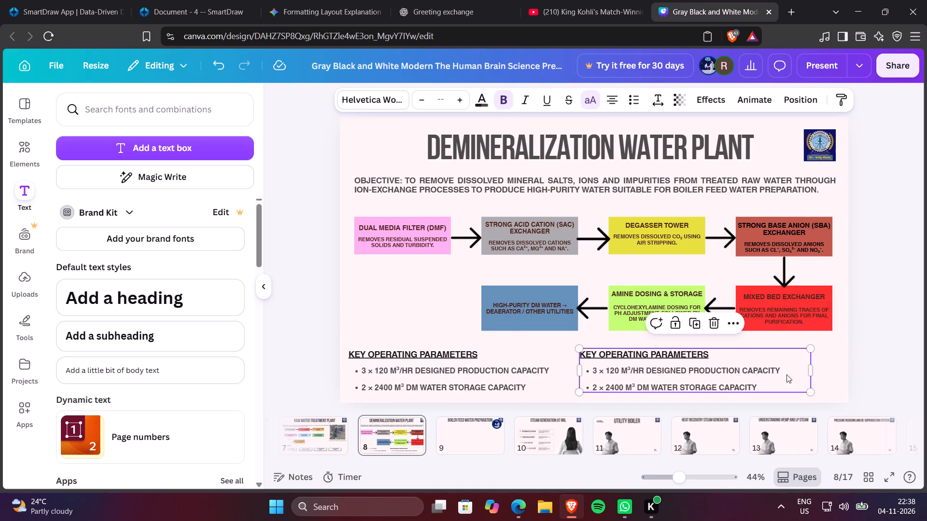
# Delete the Key Operating Parameters heading from the copied text box, keeping its two bullets.
pyautogui.click(727, 358)
pyautogui.click(719, 356)
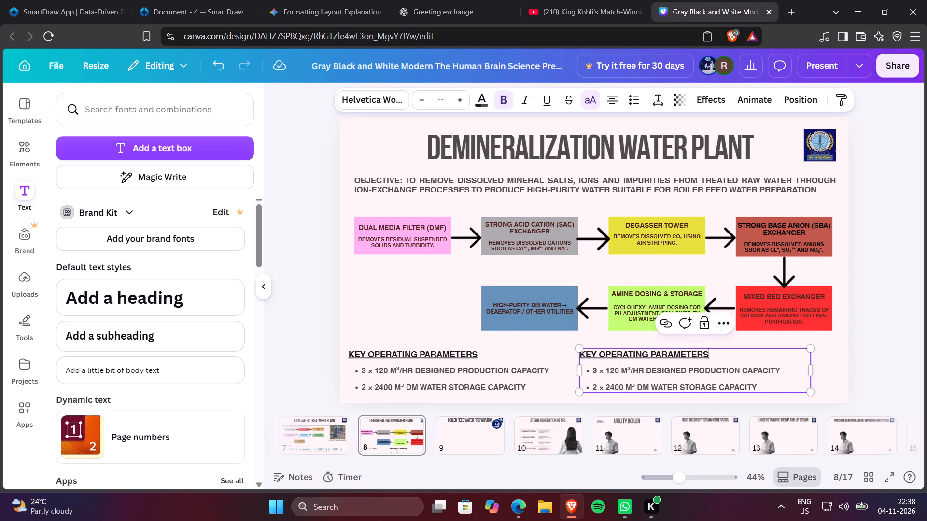
pyautogui.moveTo(719, 356); pyautogui.dragTo(584, 356)
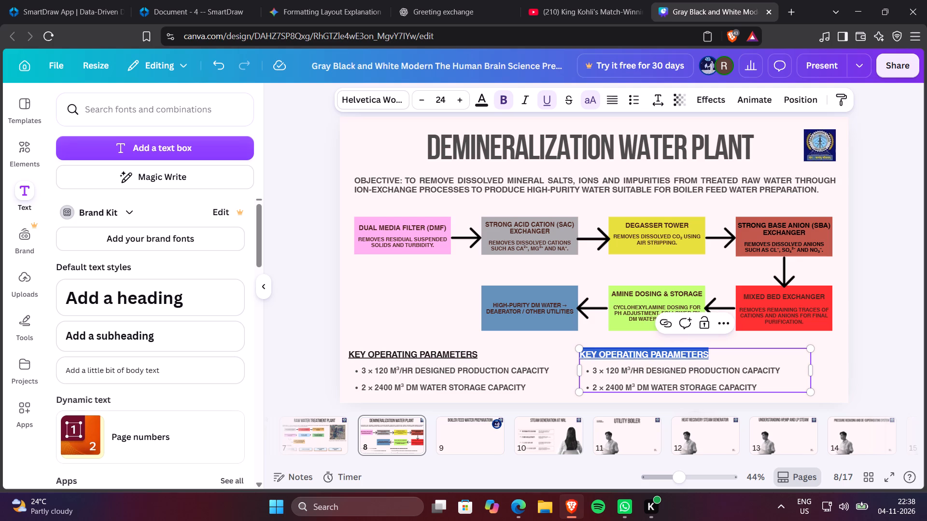
pyautogui.press('BackSpace')
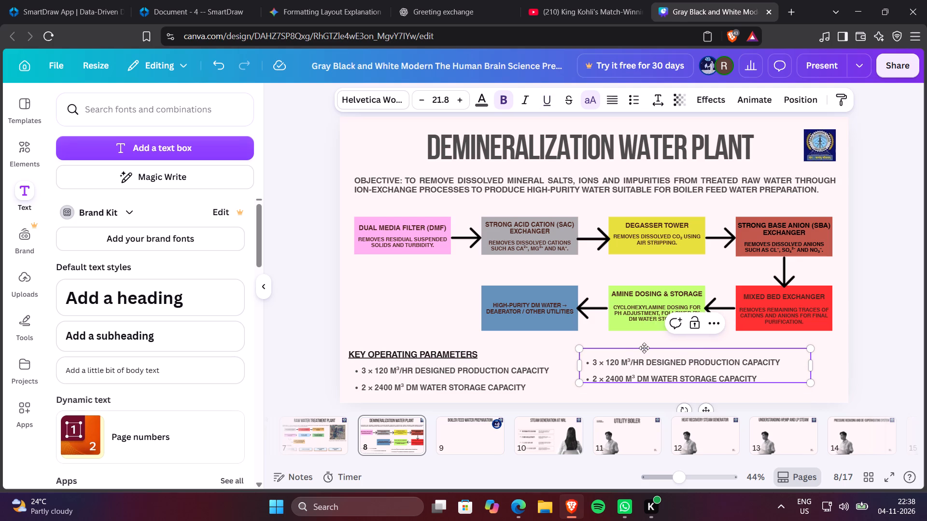
# Move the copied bullet box down so its bullets sit level with those of the original list.
pyautogui.moveTo(644, 348); pyautogui.dragTo(645, 357)
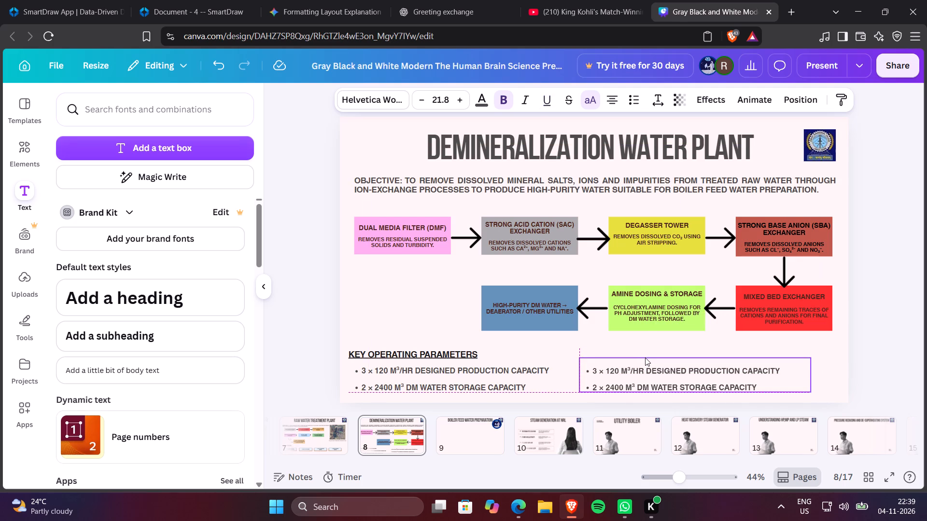
pyautogui.moveTo(645, 357); pyautogui.dragTo(650, 355)
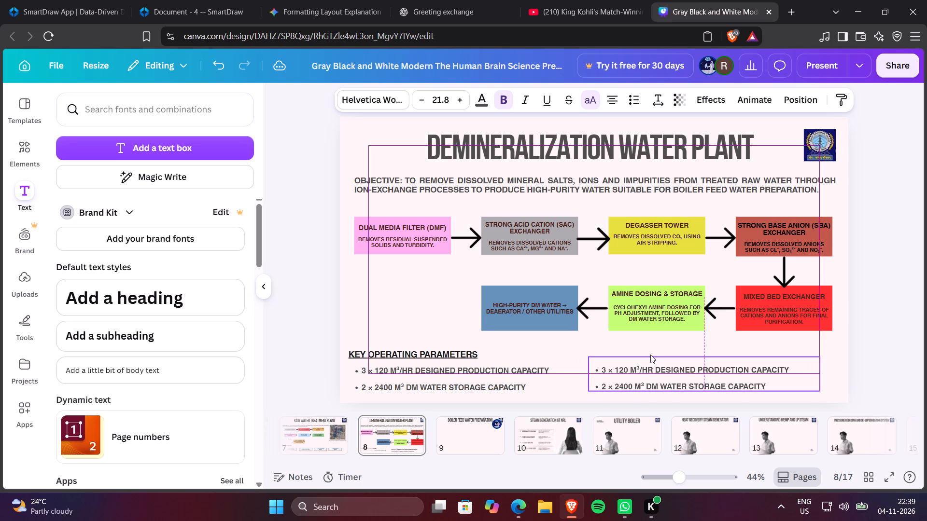
pyautogui.moveTo(650, 355); pyautogui.dragTo(646, 354)
pyautogui.click(629, 374)
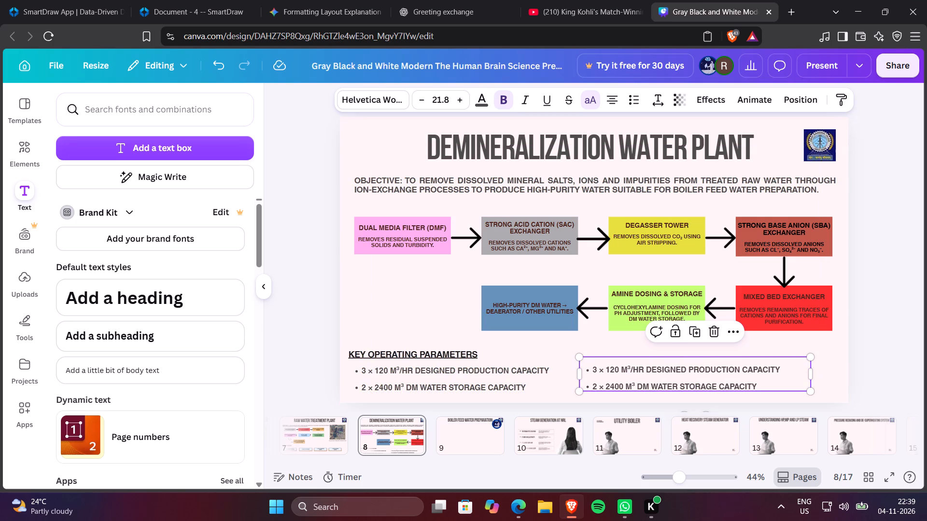
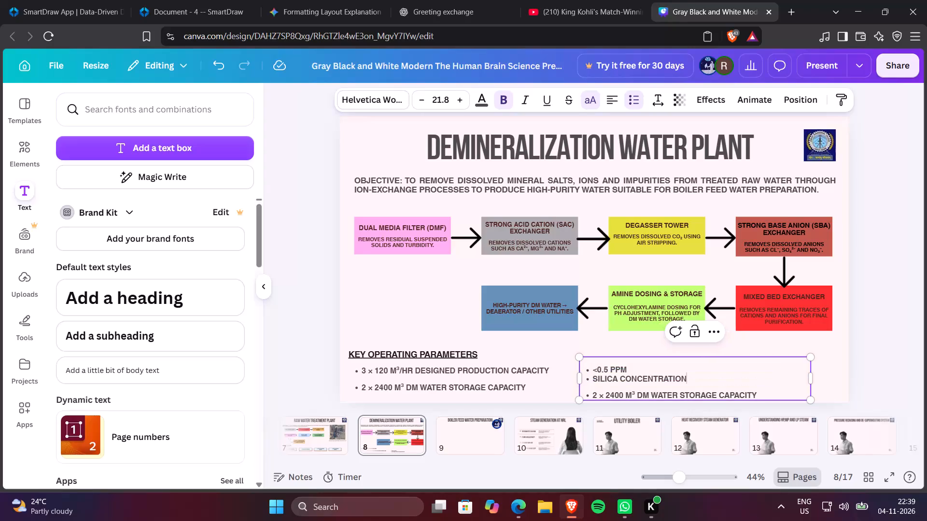
# Join the split first bullet of the copied list into a single line reading "<0.5 PPM Silica Concentration".
pyautogui.click(592, 380)
pyautogui.press('BackSpace')
pyautogui.press('BackSpace')
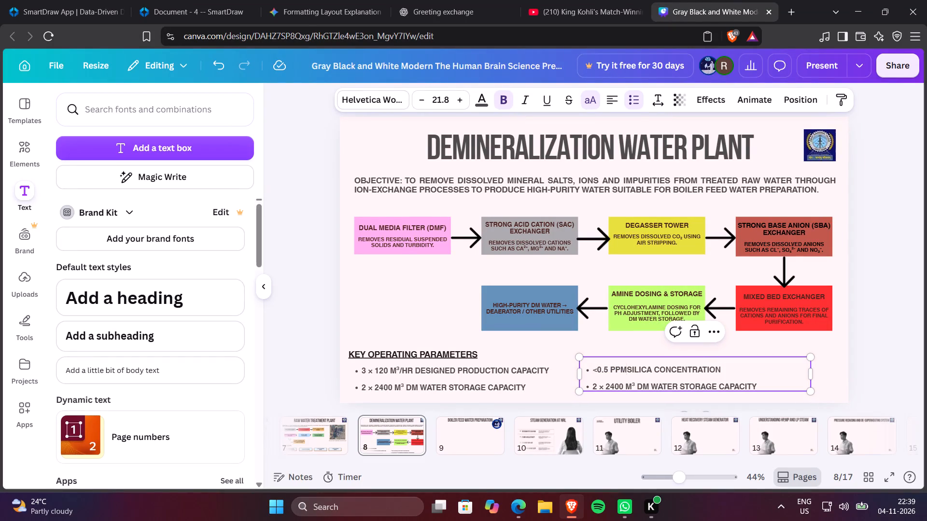
pyautogui.press('space')
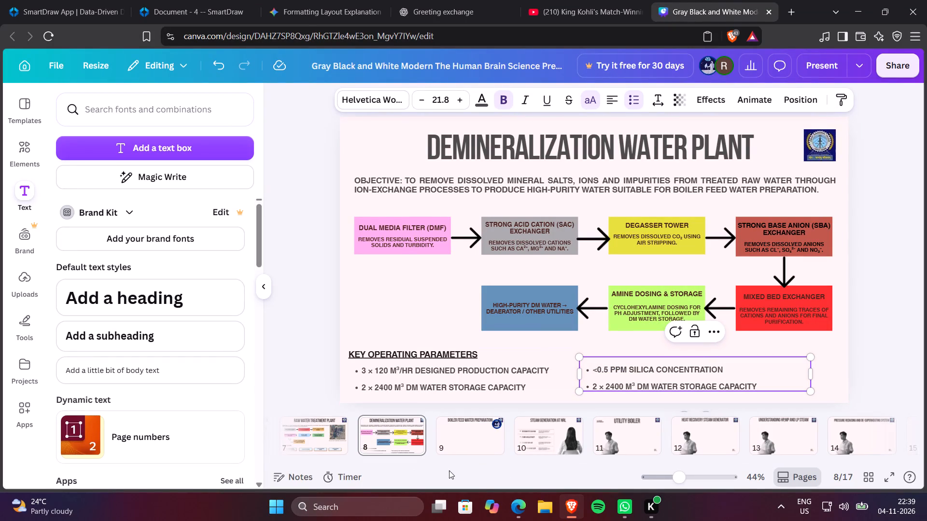
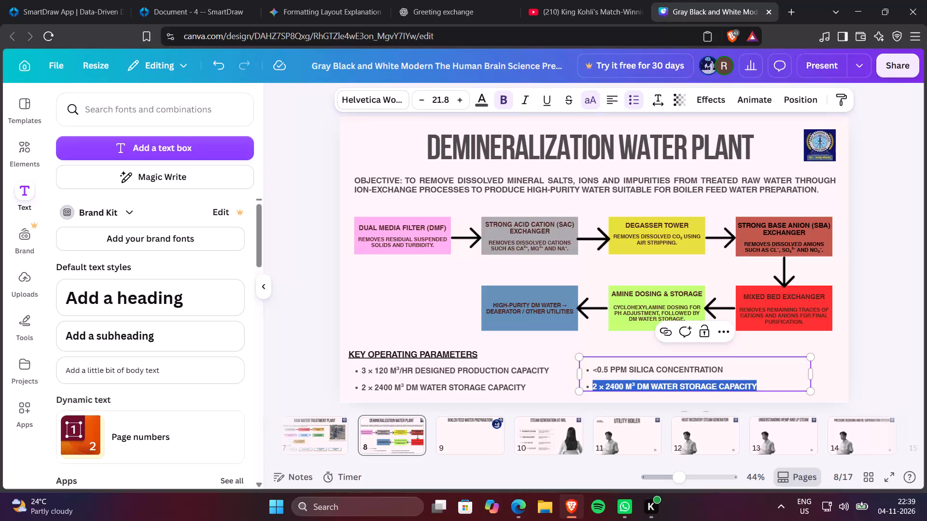
# Replace the copied list's second bullet with the pasted text, joined into one line reading "0.2 MS/CM Conductivity (Reported Value)".
pyautogui.hotkey('ctrl', 'v')
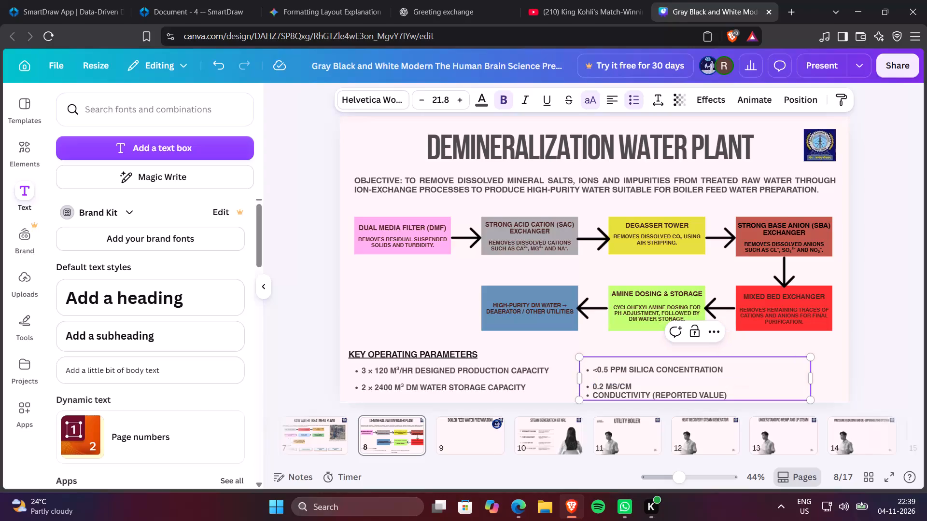
pyautogui.click(591, 397)
pyautogui.press('BackSpace')
pyautogui.press('BackSpace')
pyautogui.press('space')
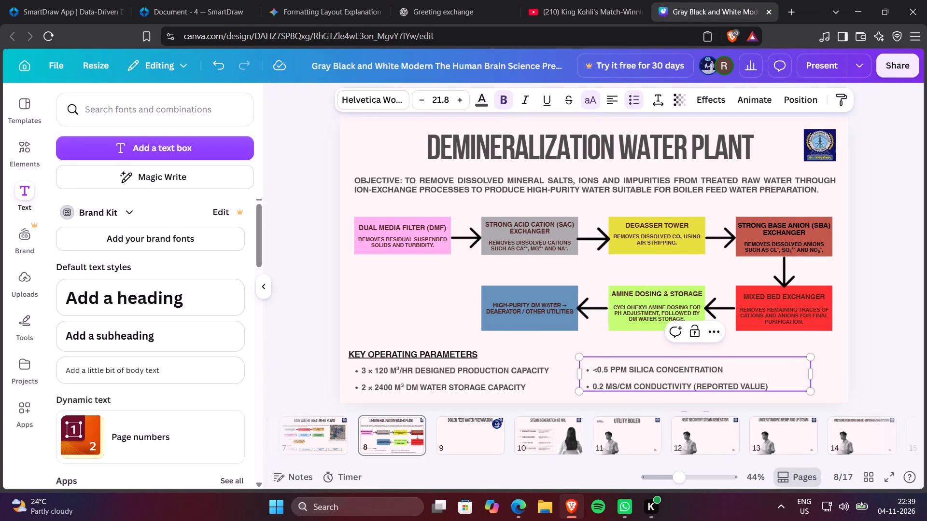
pyautogui.click(785, 369)
pyautogui.click(777, 356)
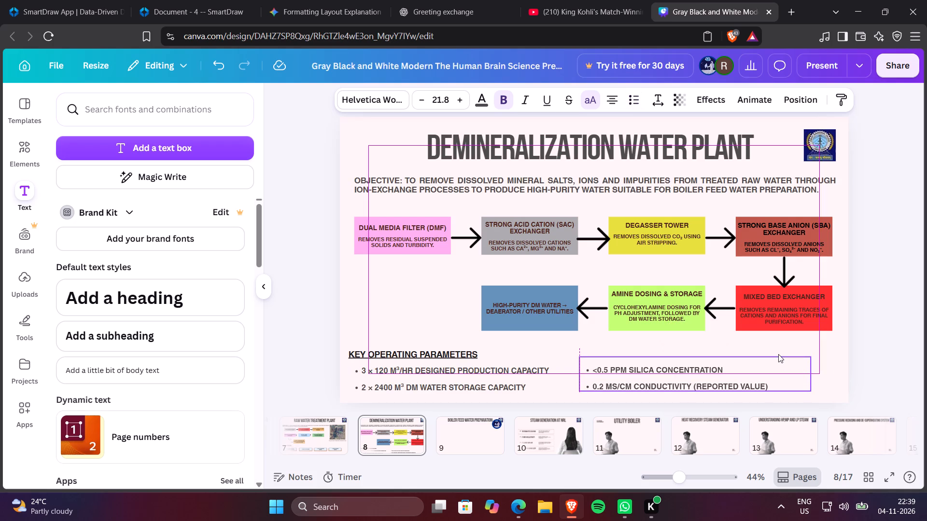
pyautogui.click(834, 356)
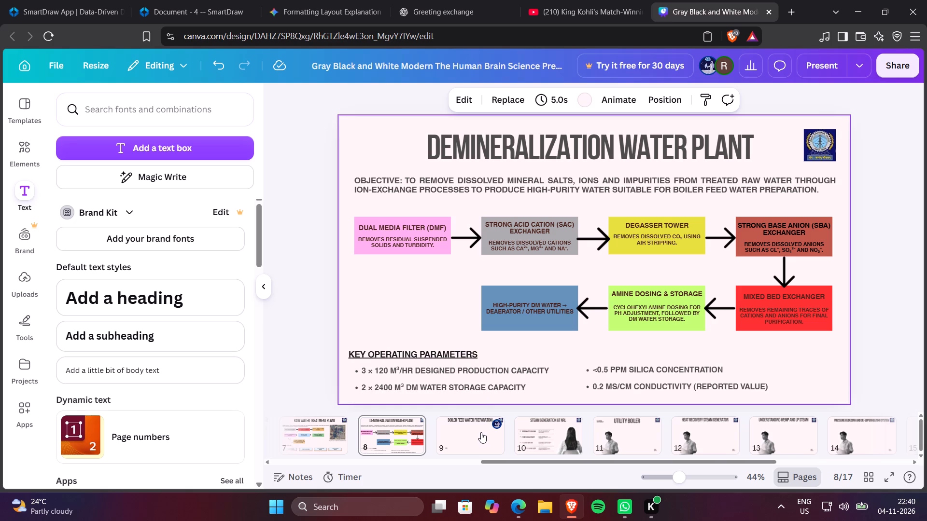
# Underline the word "OBJECTIVE" at the start of the objective paragraph.
pyautogui.click(394, 176)
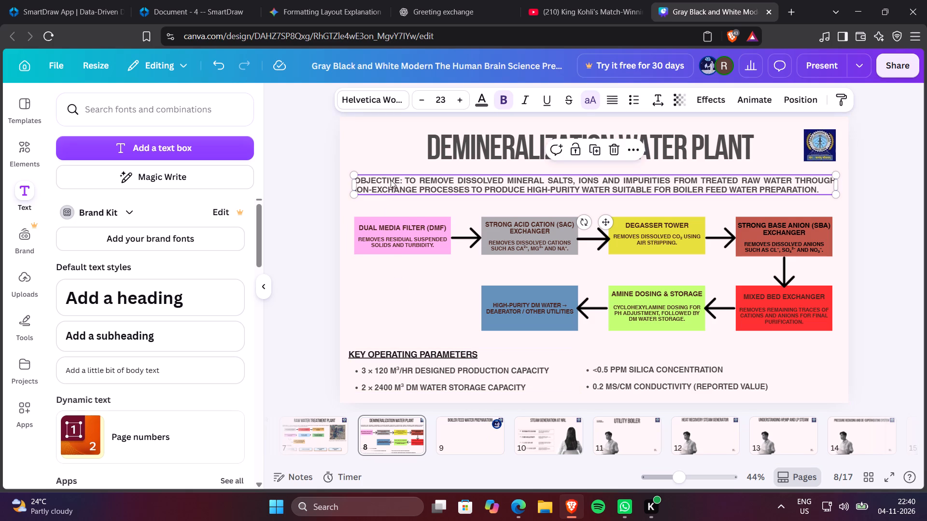
pyautogui.click(391, 180)
pyautogui.click(391, 180)
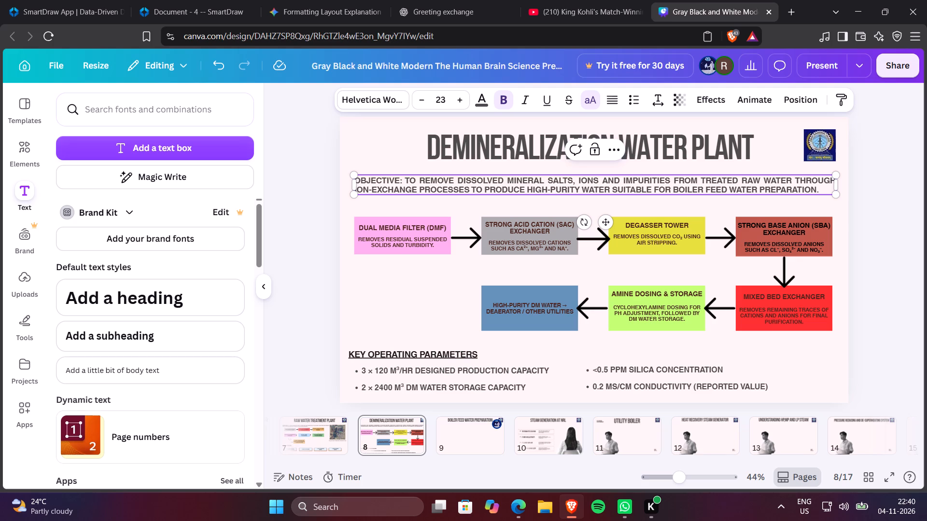
pyautogui.moveTo(400, 179); pyautogui.dragTo(392, 179)
pyautogui.moveTo(392, 179); pyautogui.dragTo(356, 181)
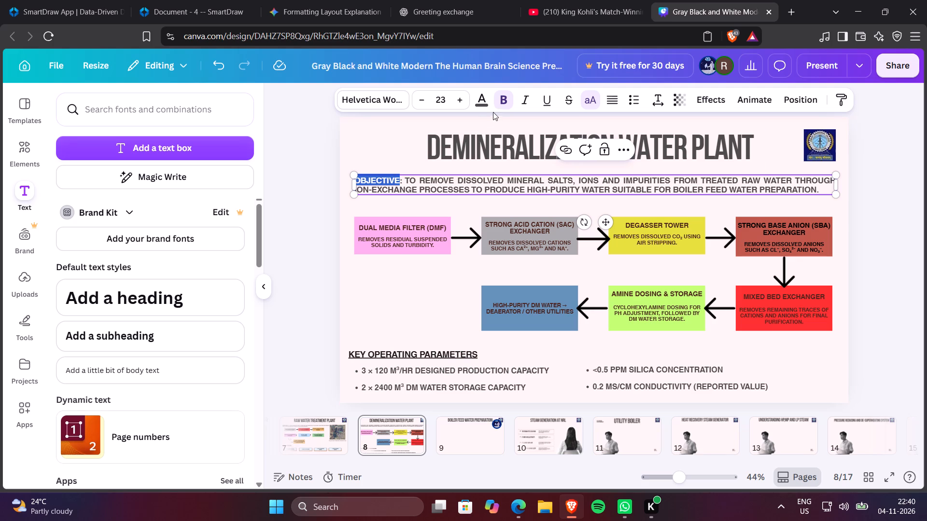
pyautogui.click(548, 97)
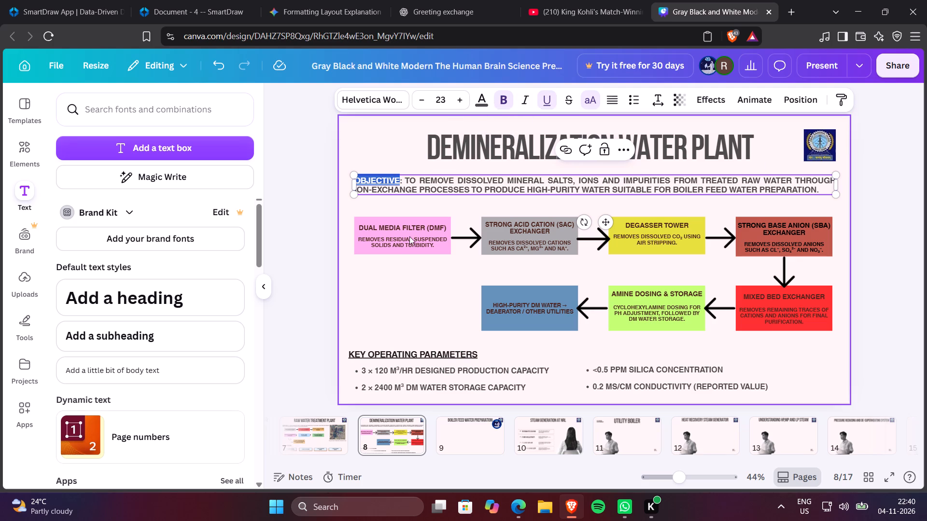
pyautogui.click(399, 269)
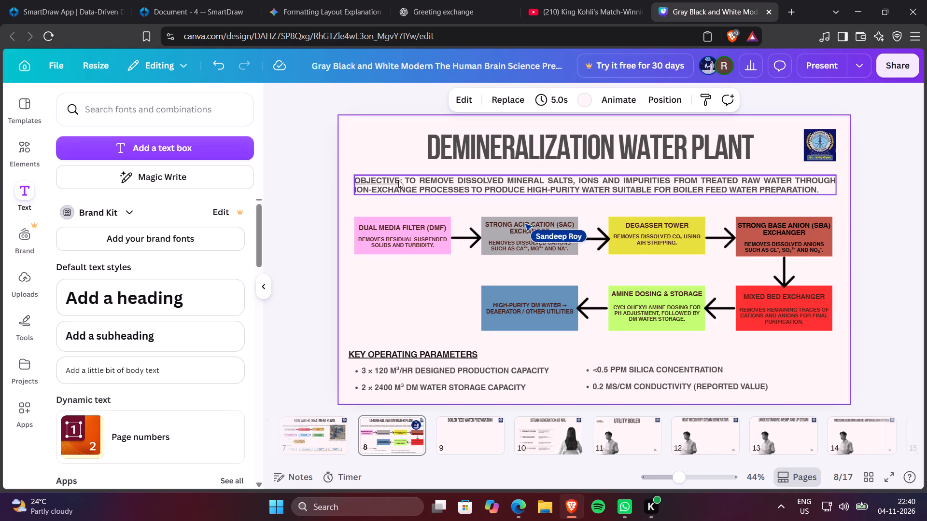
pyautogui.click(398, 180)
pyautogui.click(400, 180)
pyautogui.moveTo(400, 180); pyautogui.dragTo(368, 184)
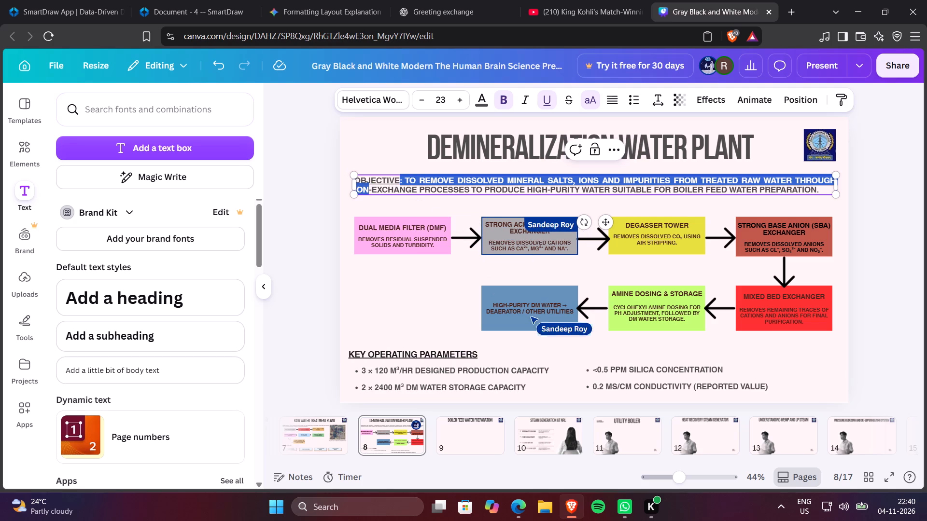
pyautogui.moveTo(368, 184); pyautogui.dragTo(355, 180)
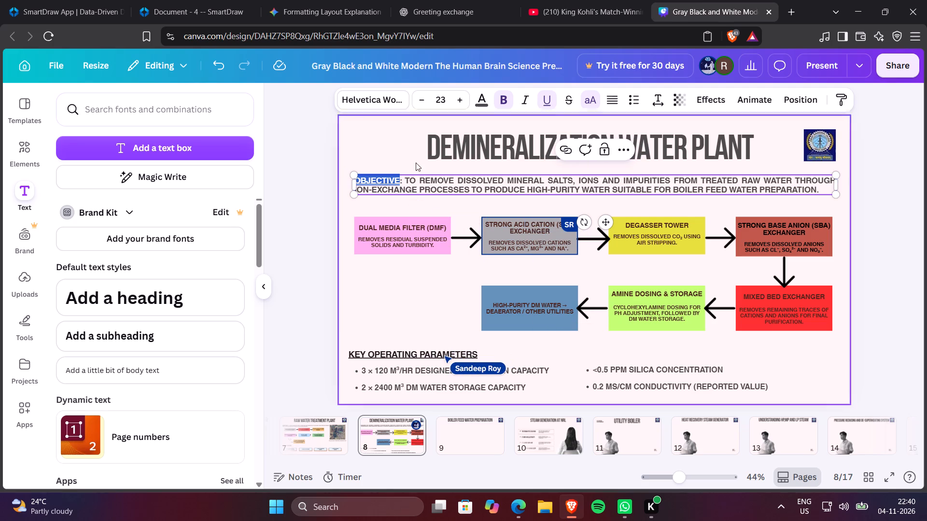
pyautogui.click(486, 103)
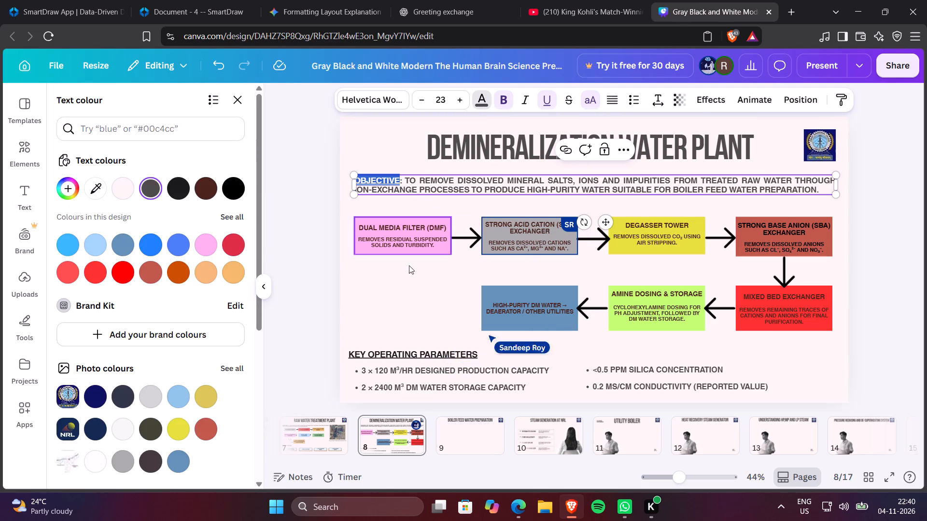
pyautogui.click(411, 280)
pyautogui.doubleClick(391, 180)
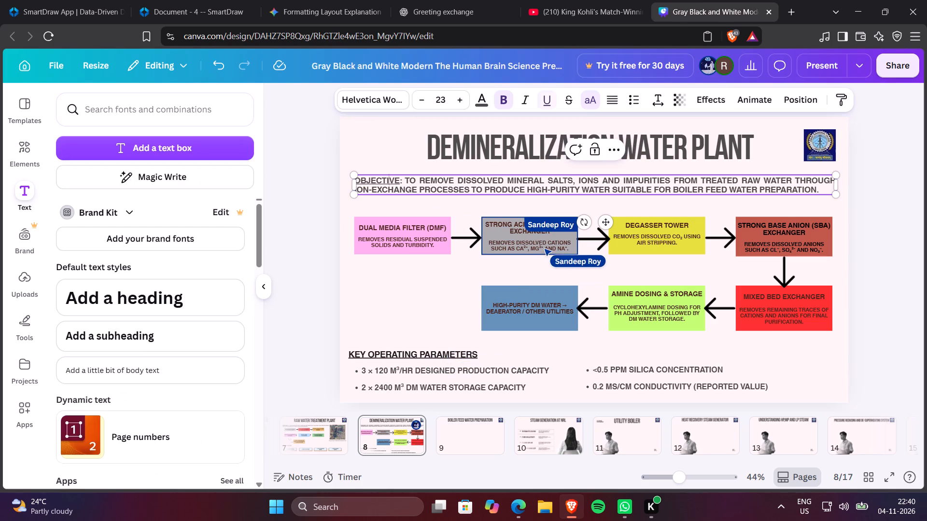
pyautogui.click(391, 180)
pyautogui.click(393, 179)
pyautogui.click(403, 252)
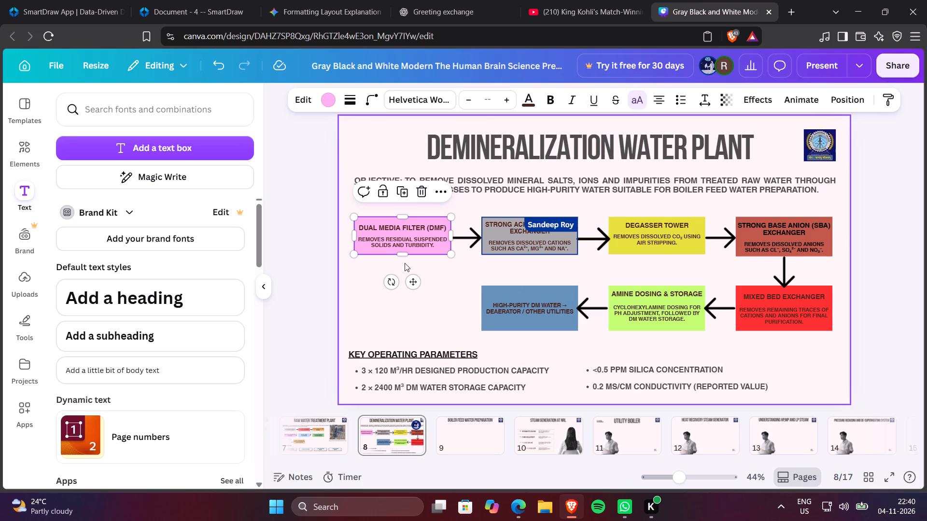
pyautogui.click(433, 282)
# Set the heading and description text in the pink Dual Media Filter (DMF) box to black.
pyautogui.doubleClick(414, 222)
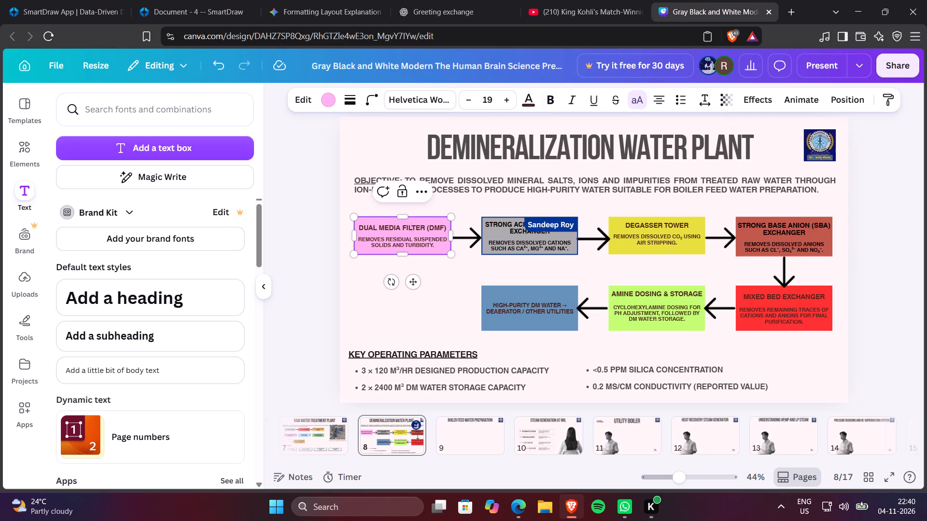
pyautogui.doubleClick(414, 223)
pyautogui.click(414, 223)
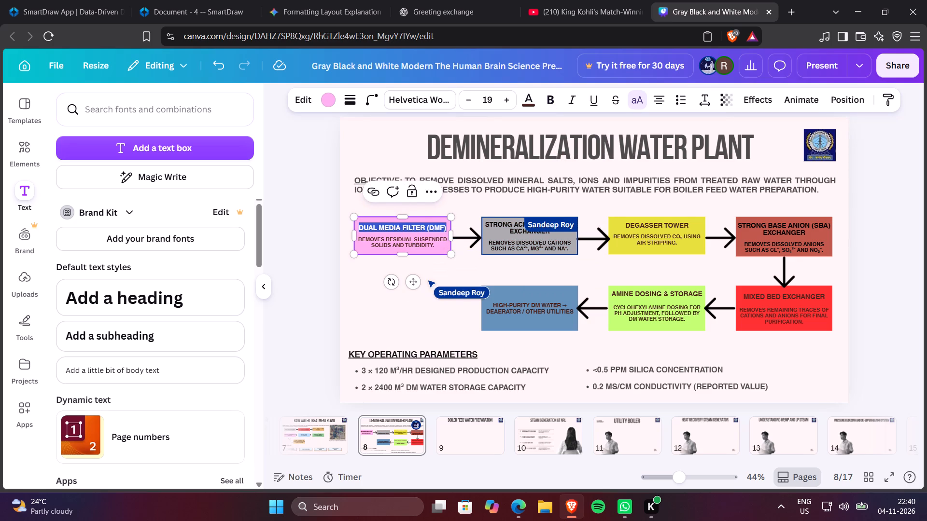
pyautogui.click(370, 230)
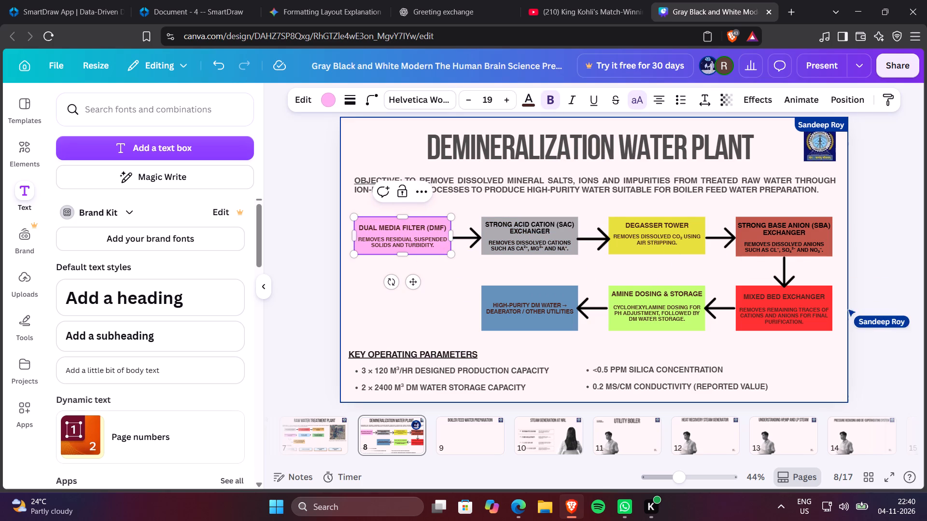
pyautogui.moveTo(360, 227); pyautogui.dragTo(408, 250)
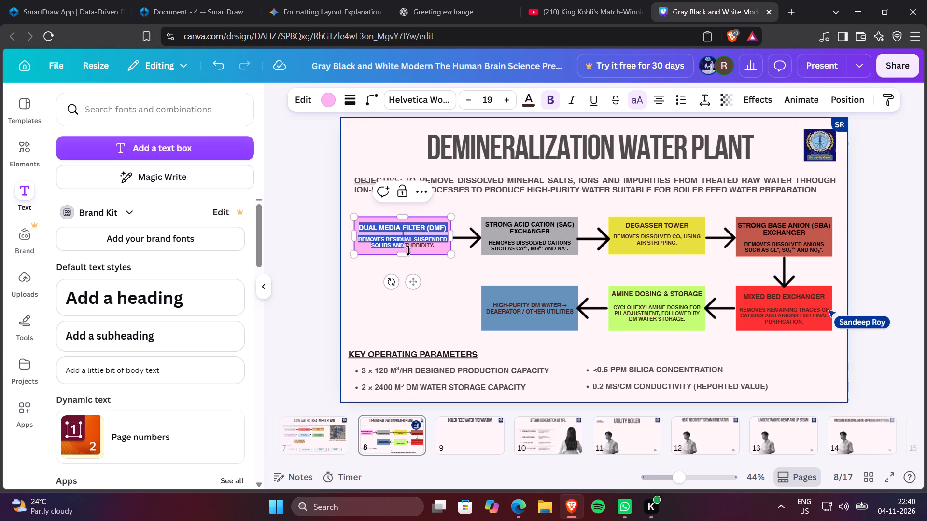
pyautogui.moveTo(408, 250); pyautogui.dragTo(435, 247)
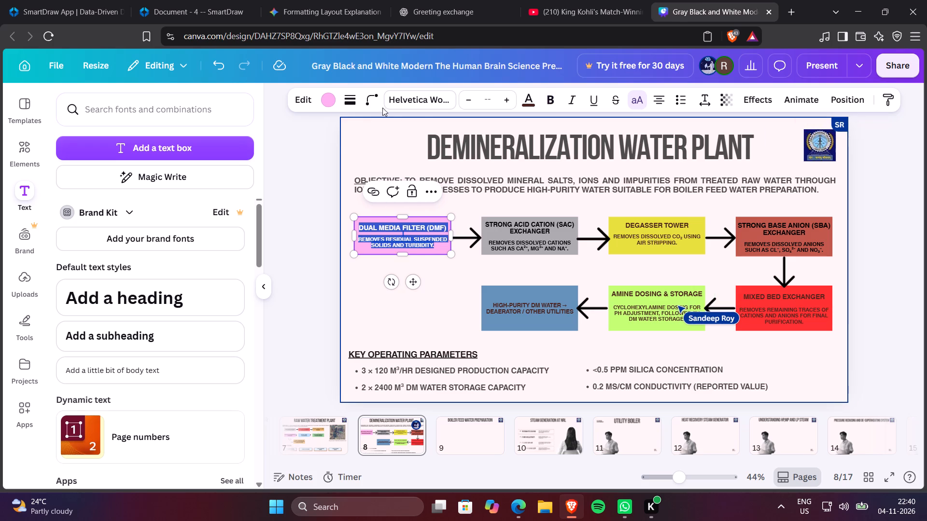
pyautogui.click(330, 100)
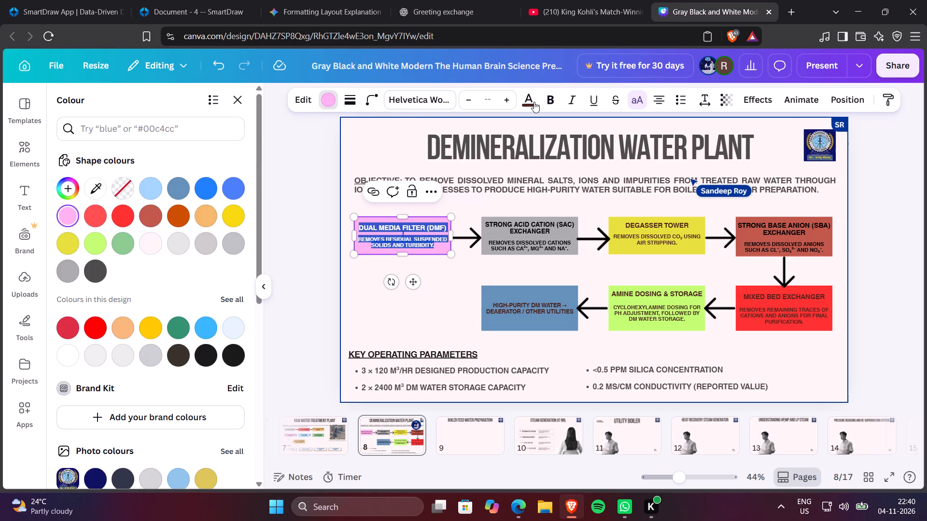
pyautogui.click(533, 101)
pyautogui.click(182, 191)
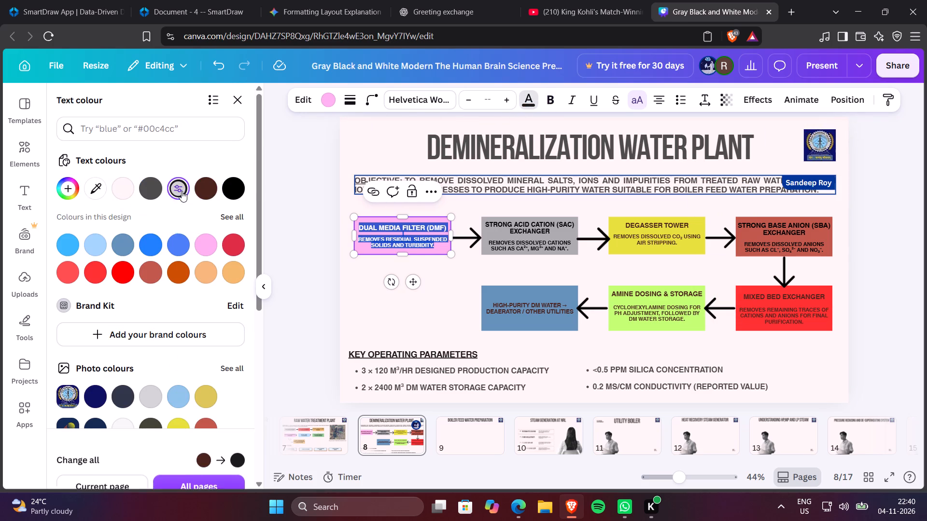
pyautogui.click(243, 192)
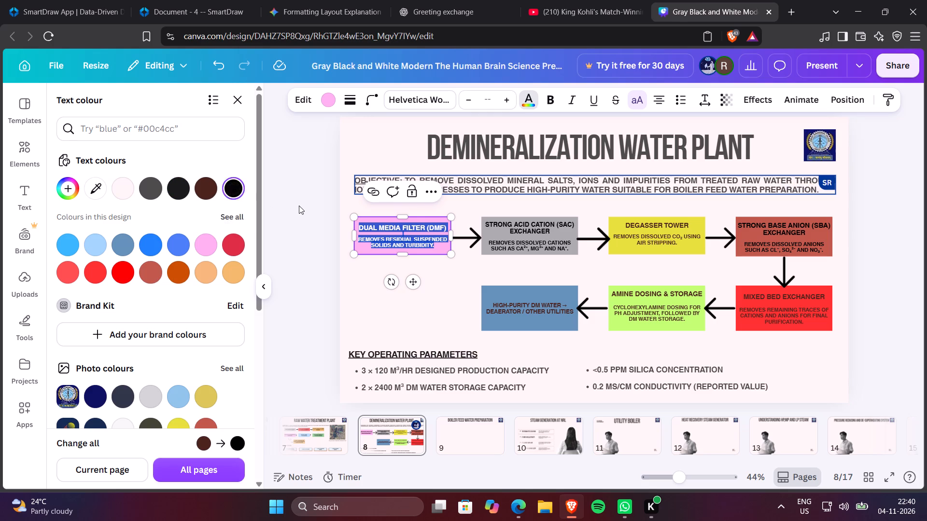
pyautogui.click(299, 206)
# Set the heading and description text in the grey Strong Acid Cation (SAC) Exchanger box to black, #000000.
pyautogui.click(500, 229)
pyautogui.click(489, 222)
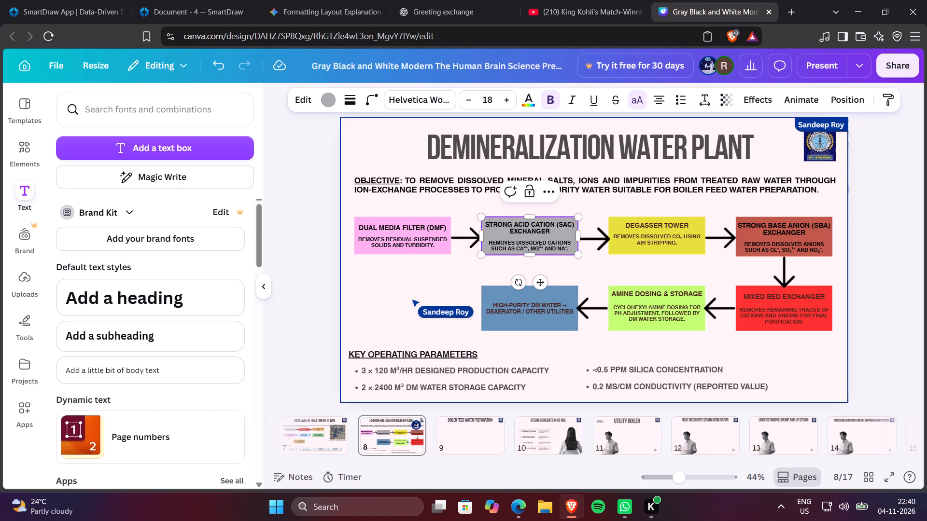
pyautogui.click(485, 225)
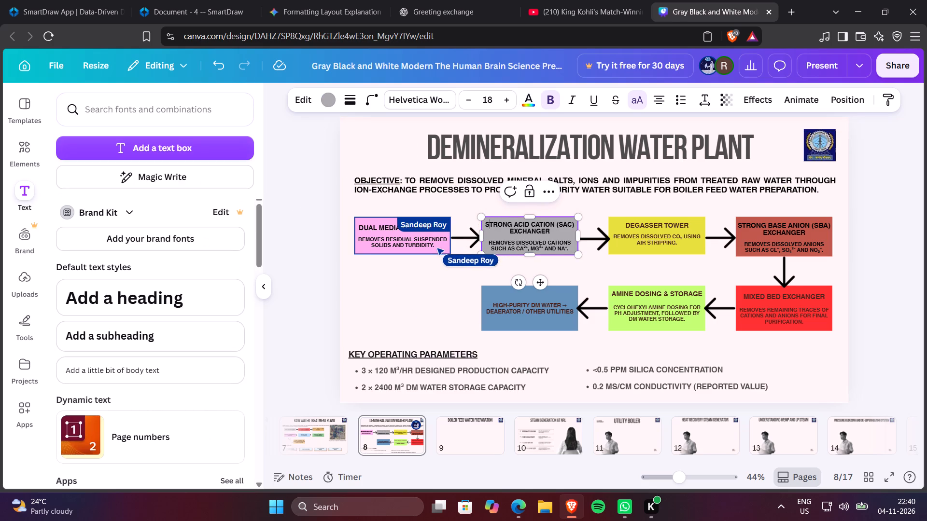
pyautogui.moveTo(487, 224); pyautogui.dragTo(567, 247)
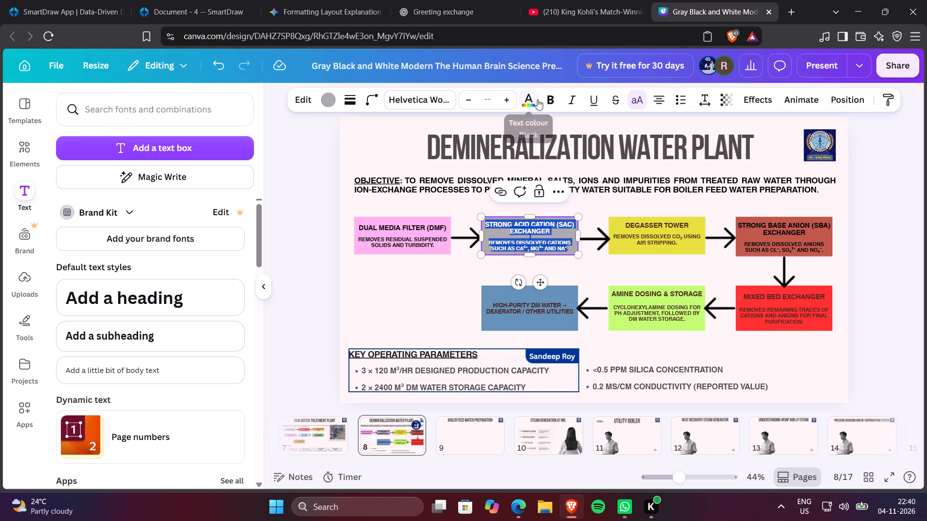
pyautogui.click(538, 100)
pyautogui.click(233, 191)
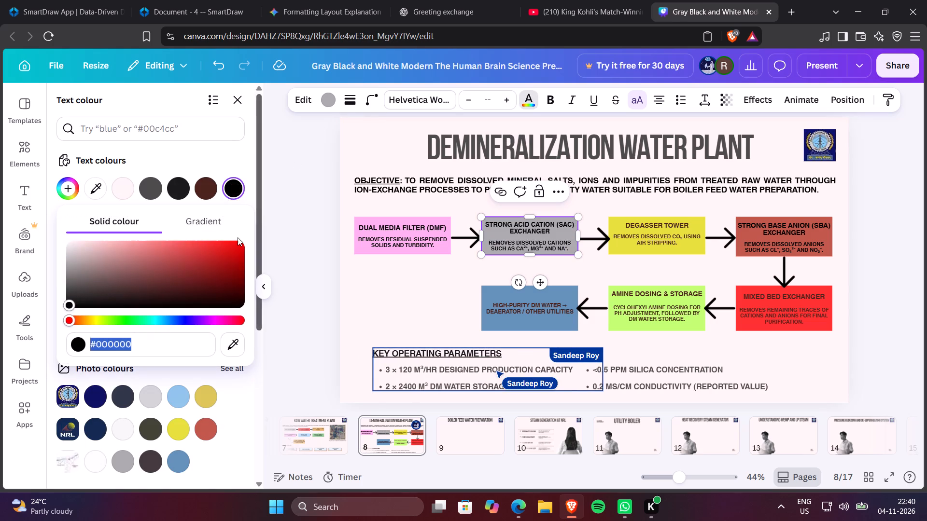
pyautogui.click(234, 189)
pyautogui.click(289, 191)
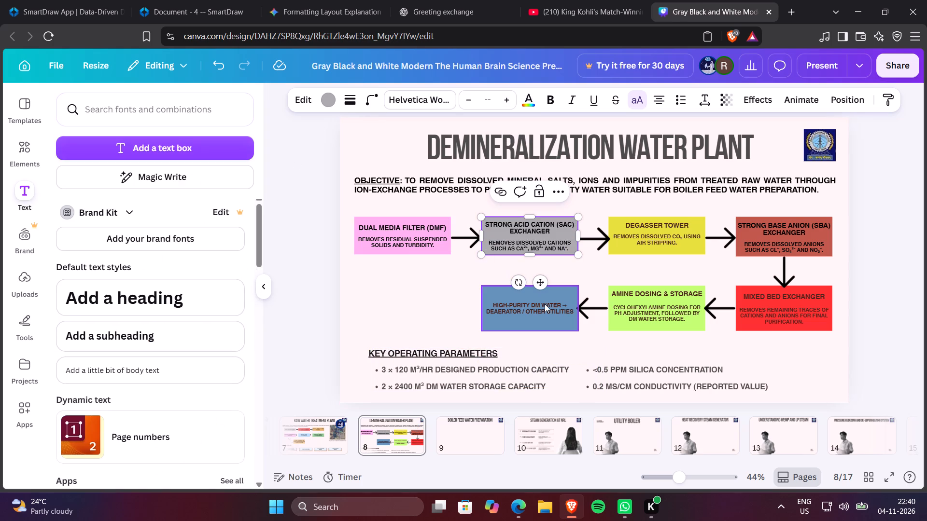
# Set the heading and description text in the yellow Degasser Tower box to black.
pyautogui.click(624, 237)
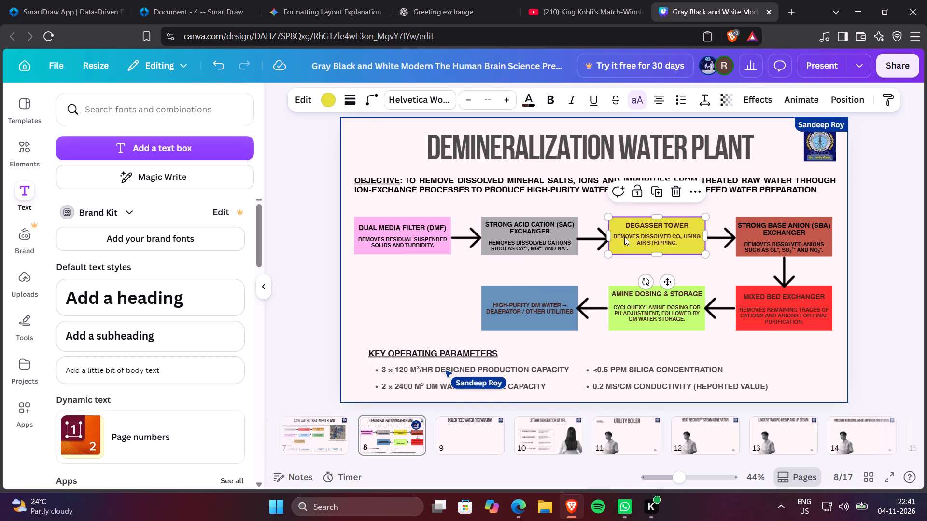
pyautogui.click(631, 224)
pyautogui.click(625, 224)
pyautogui.moveTo(625, 224); pyautogui.dragTo(629, 230)
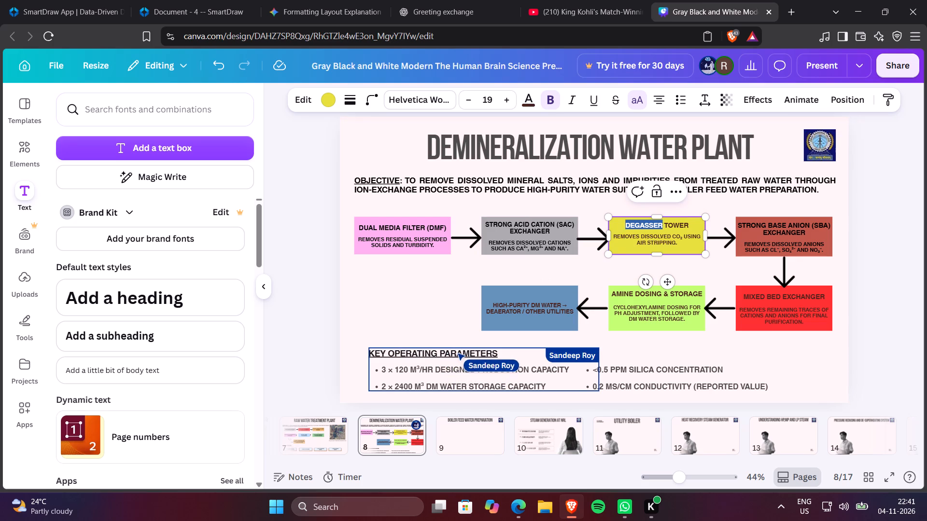
pyautogui.moveTo(629, 230); pyautogui.dragTo(661, 245)
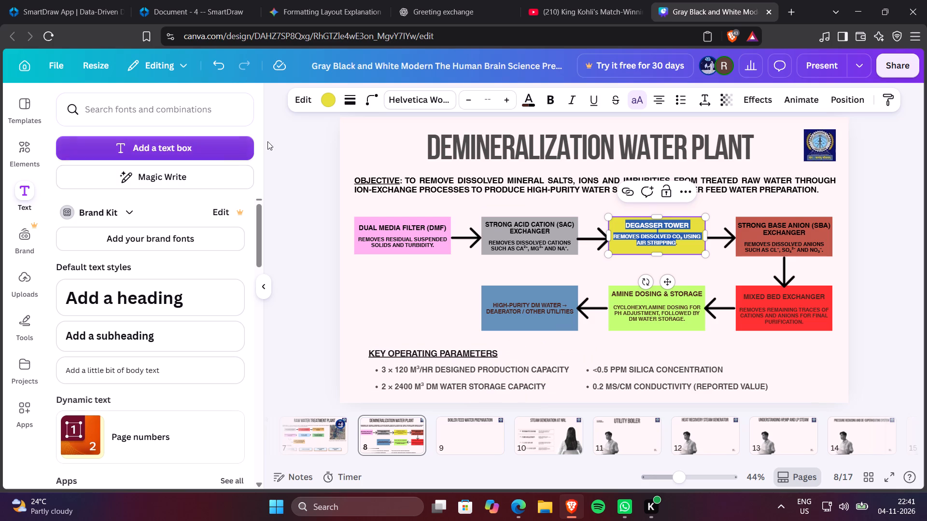
pyautogui.click(525, 99)
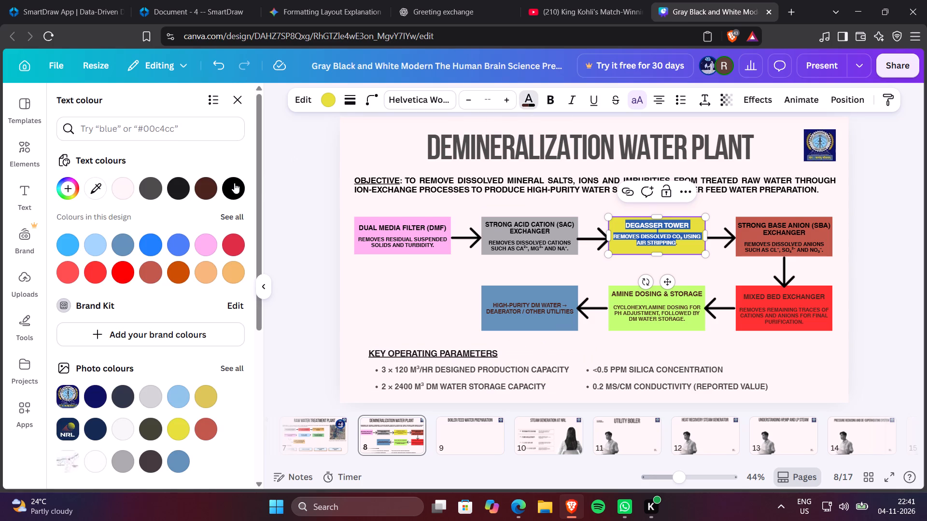
pyautogui.click(230, 186)
pyautogui.click(360, 259)
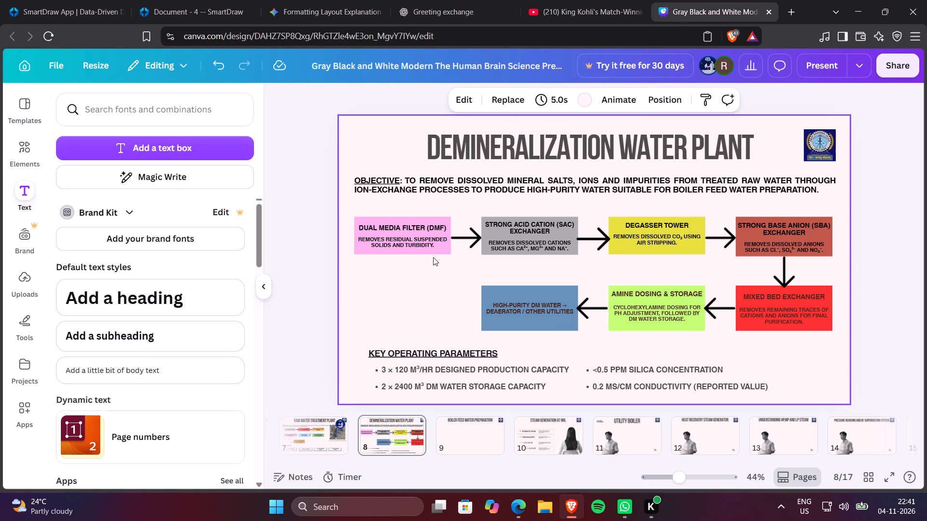
# Set the heading and description text in the brick-red Strong Base Anion (SBA) Exchanger box to black, #000000.
pyautogui.click(757, 228)
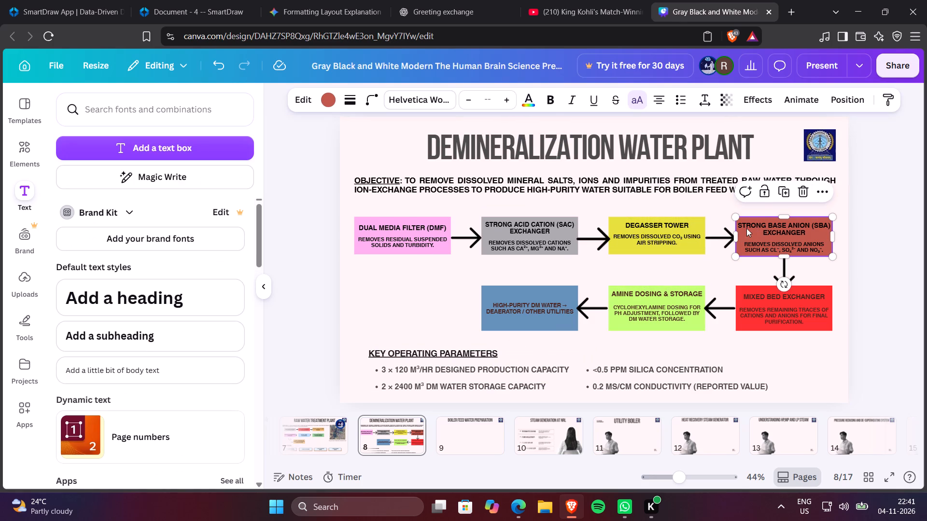
pyautogui.click(741, 225)
pyautogui.click(739, 224)
pyautogui.click(742, 226)
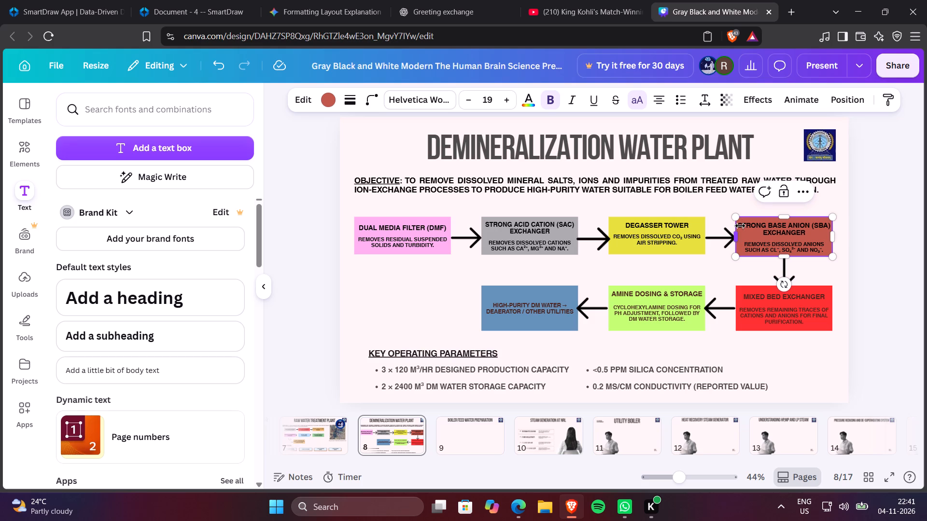
pyautogui.click(740, 226)
pyautogui.click(742, 226)
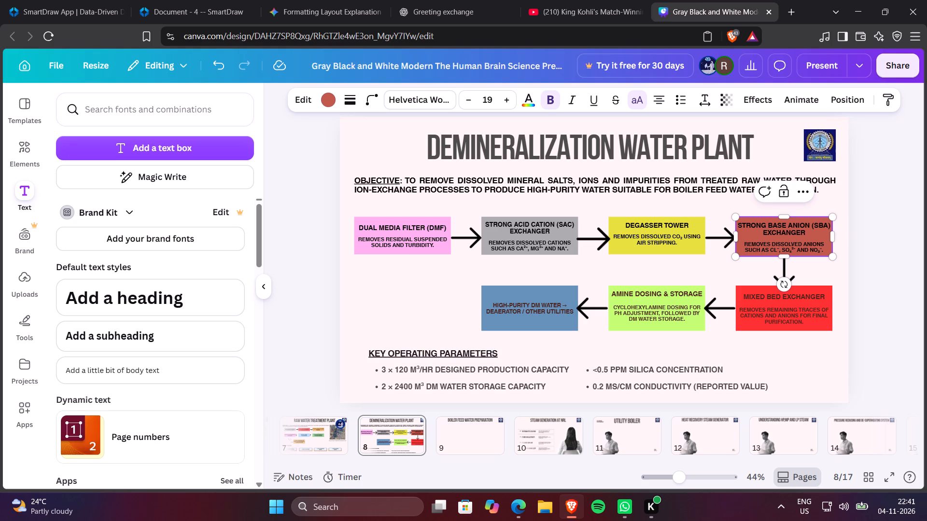
pyautogui.click(741, 226)
pyautogui.press('Left')
pyautogui.moveTo(742, 226); pyautogui.dragTo(806, 248)
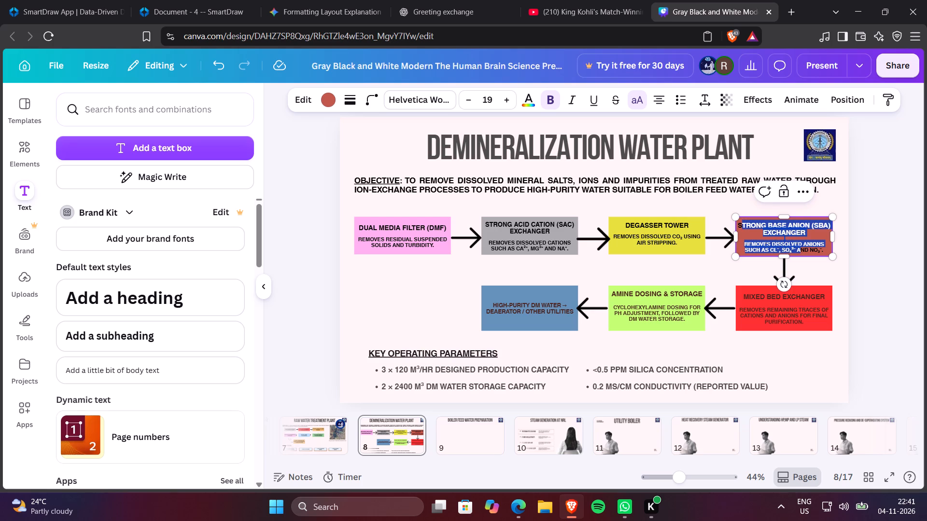
pyautogui.moveTo(806, 248); pyautogui.dragTo(825, 251)
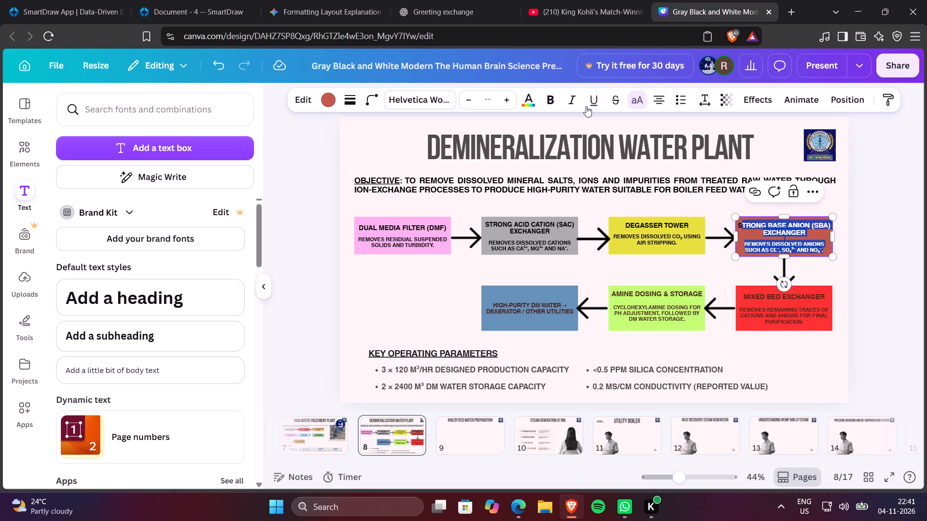
pyautogui.click(525, 105)
pyautogui.click(235, 190)
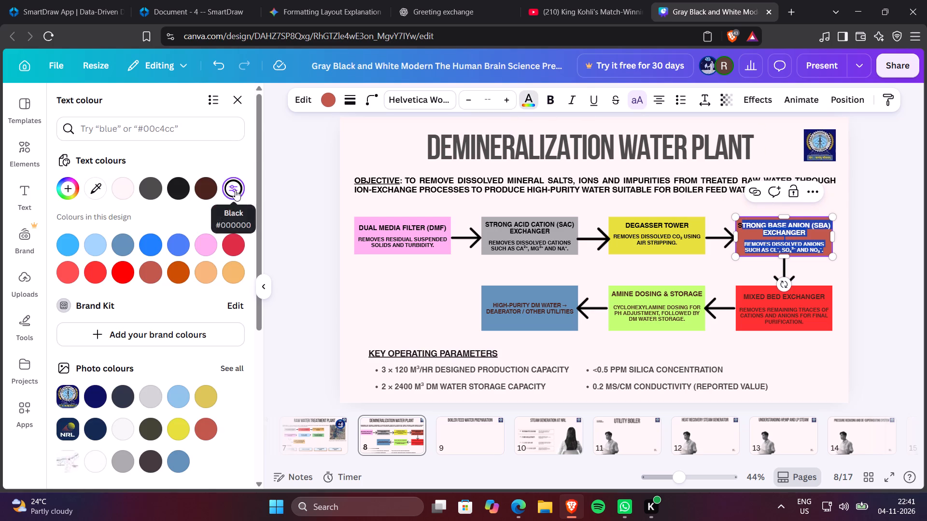
pyautogui.click(349, 291)
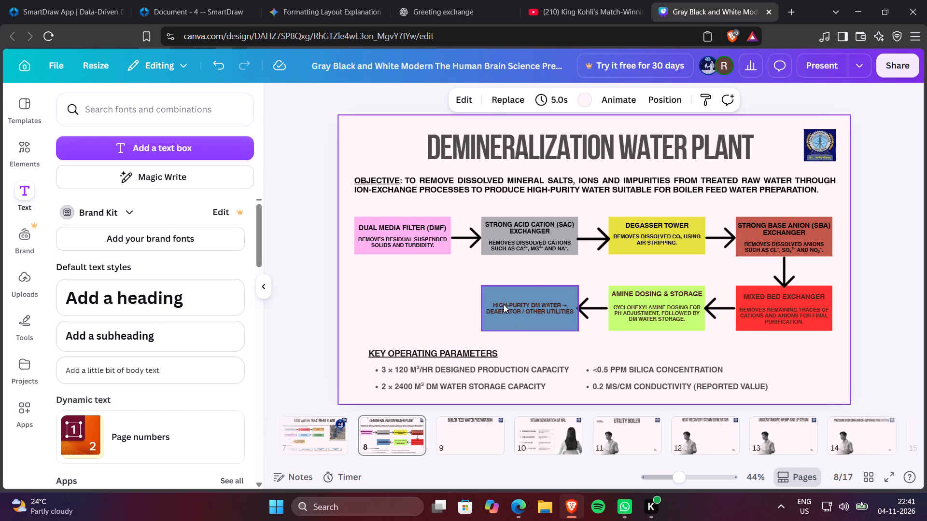
# Set all the text in the blue High-Purity DM Water box to black.
pyautogui.click(501, 306)
pyautogui.click(493, 302)
pyautogui.moveTo(493, 302); pyautogui.dragTo(546, 314)
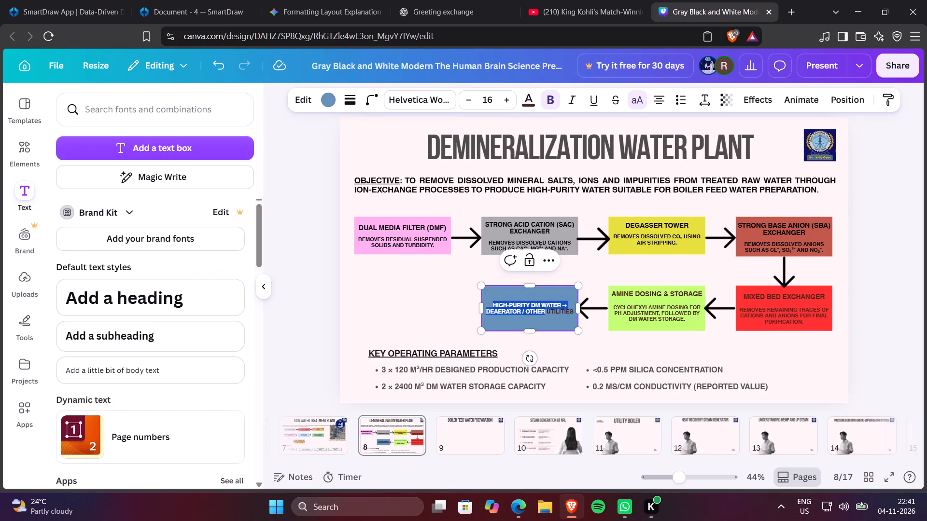
pyautogui.moveTo(546, 314); pyautogui.dragTo(573, 315)
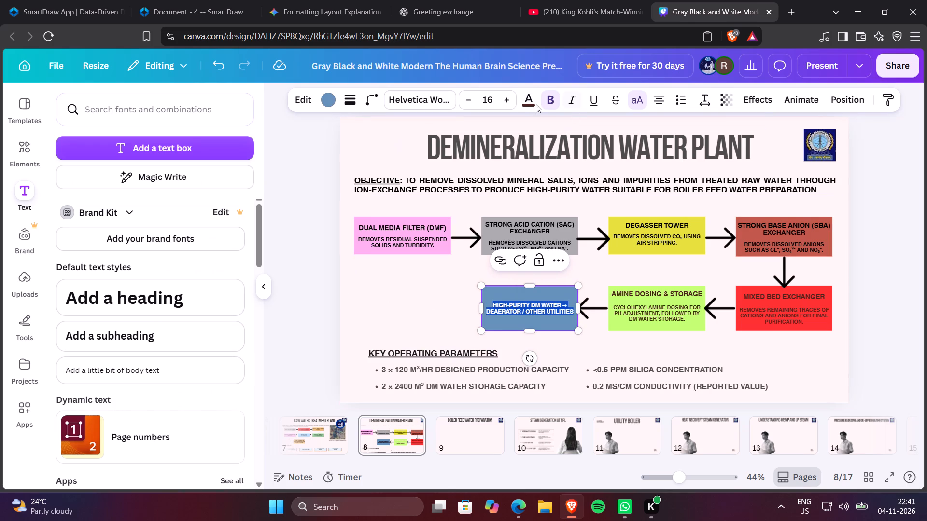
pyautogui.click(533, 104)
pyautogui.click(233, 192)
pyautogui.click(307, 252)
# Set the heading and description text in the green Amine Dosing & Storage box to black.
pyautogui.click(627, 314)
pyautogui.click(618, 299)
pyautogui.click(615, 294)
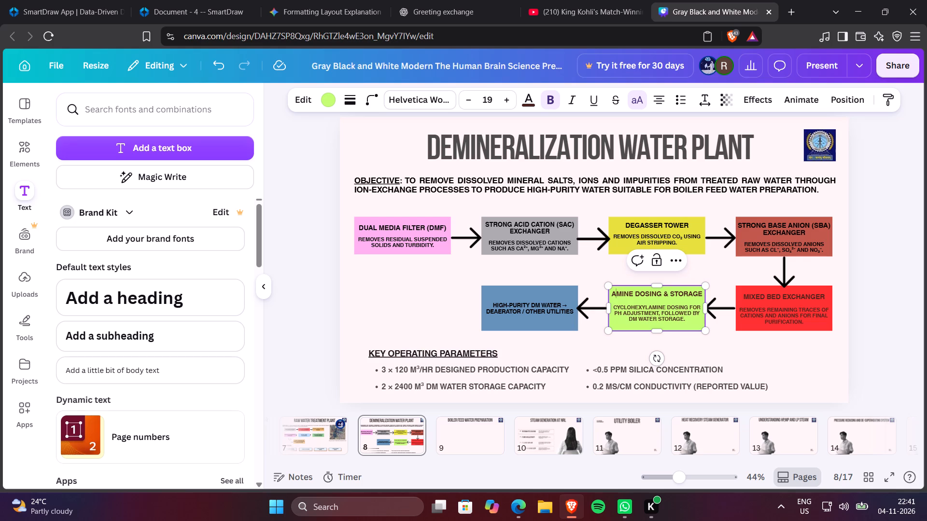
pyautogui.moveTo(614, 294); pyautogui.dragTo(614, 296)
pyautogui.moveTo(614, 296); pyautogui.dragTo(681, 322)
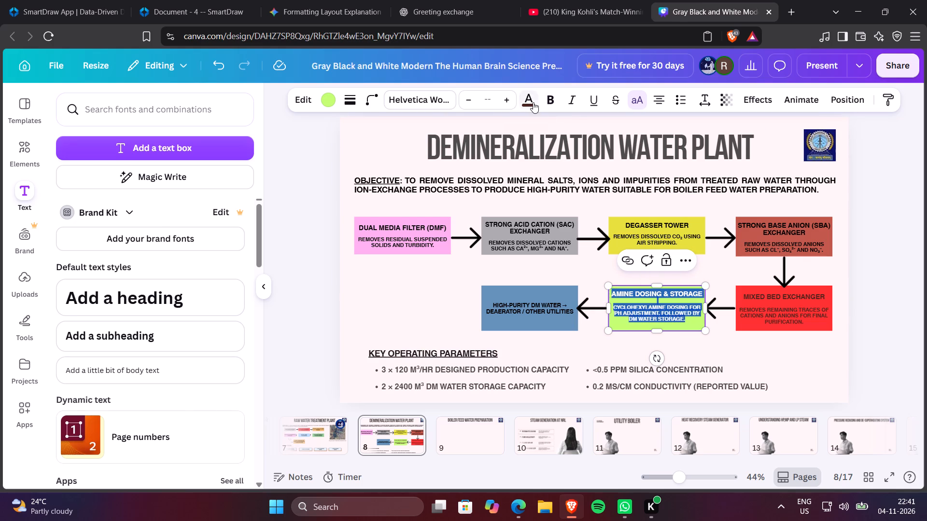
pyautogui.click(533, 102)
pyautogui.click(226, 190)
pyautogui.click(388, 286)
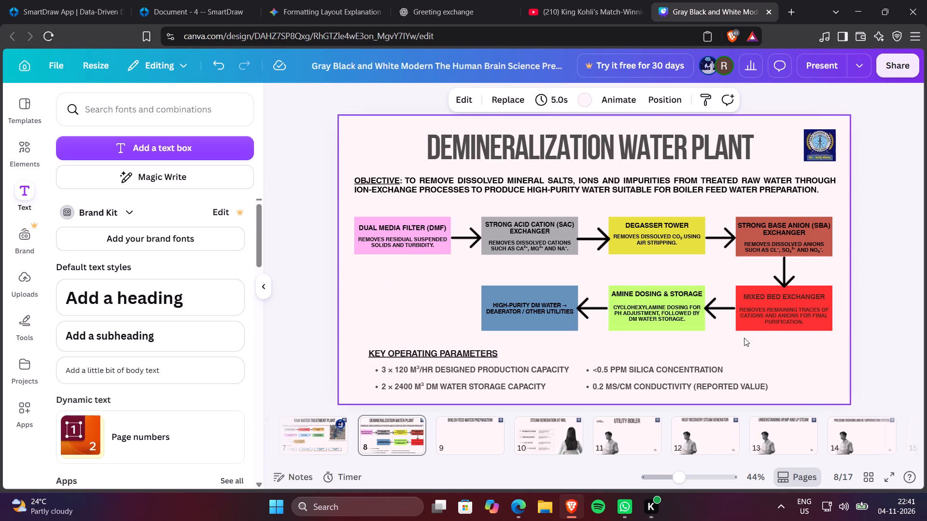
# Set the heading and description text in the bright red Mixed Bed Exchanger box to black.
pyautogui.click(747, 297)
pyautogui.click(744, 292)
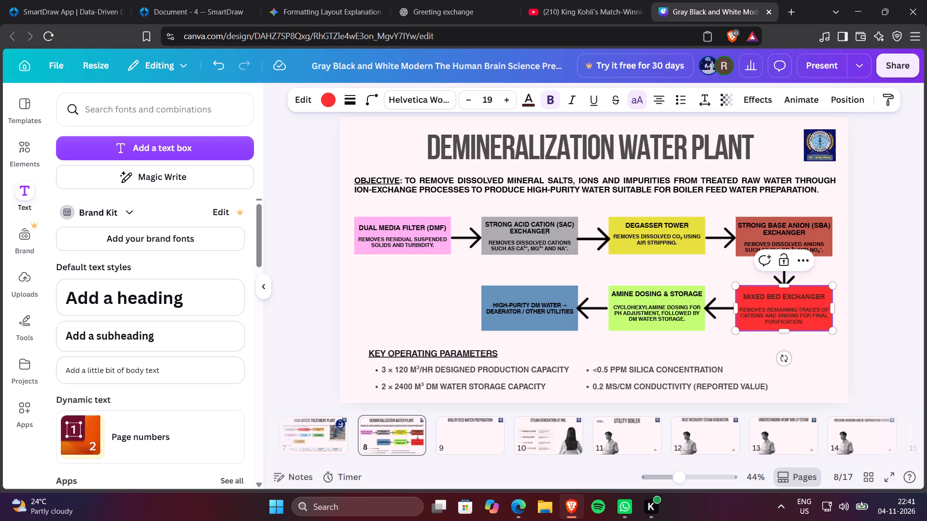
pyautogui.moveTo(743, 295); pyautogui.dragTo(806, 320)
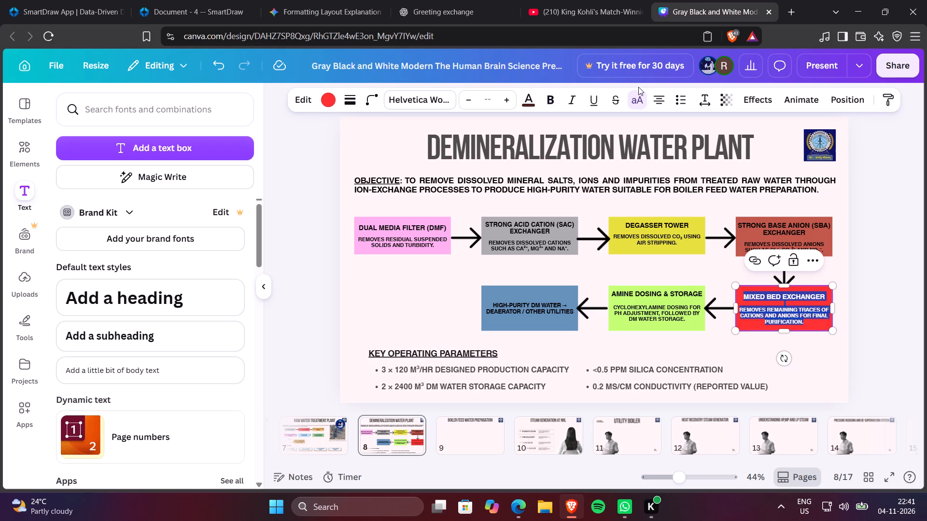
pyautogui.click(534, 102)
pyautogui.click(235, 186)
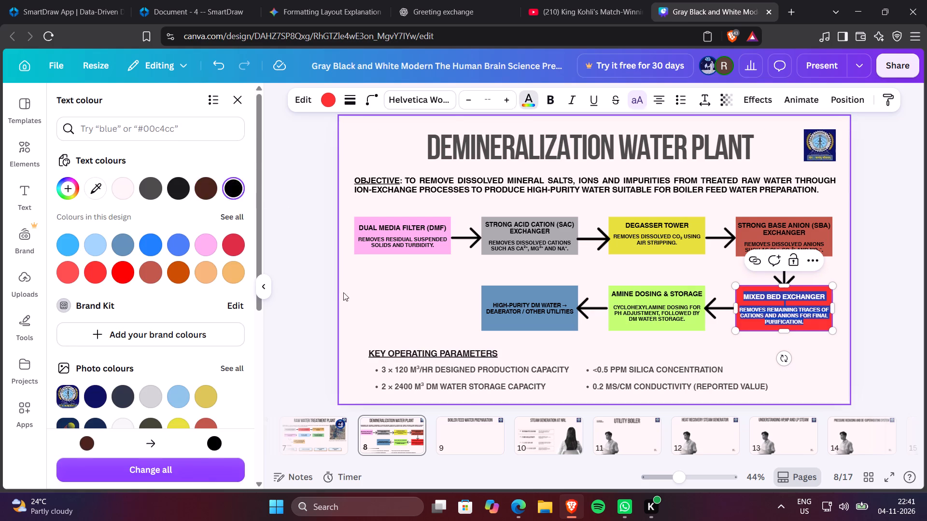
pyautogui.click(346, 301)
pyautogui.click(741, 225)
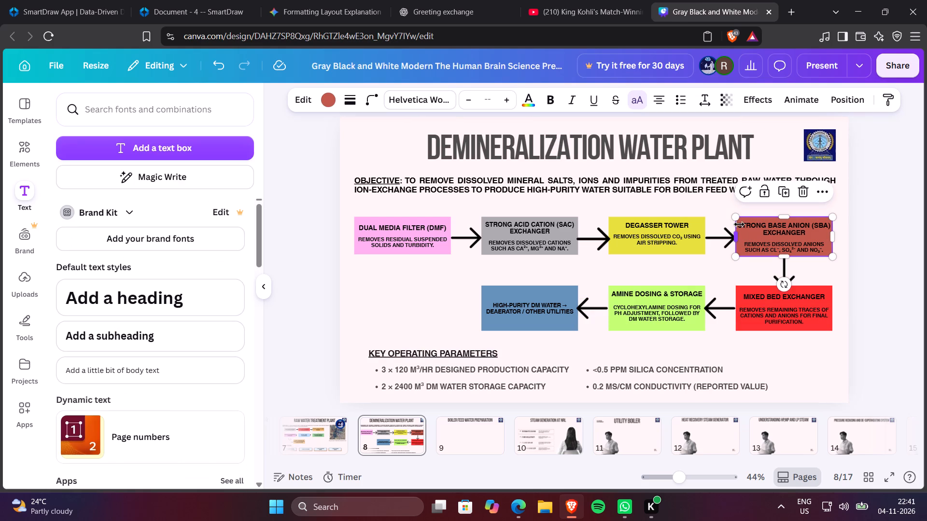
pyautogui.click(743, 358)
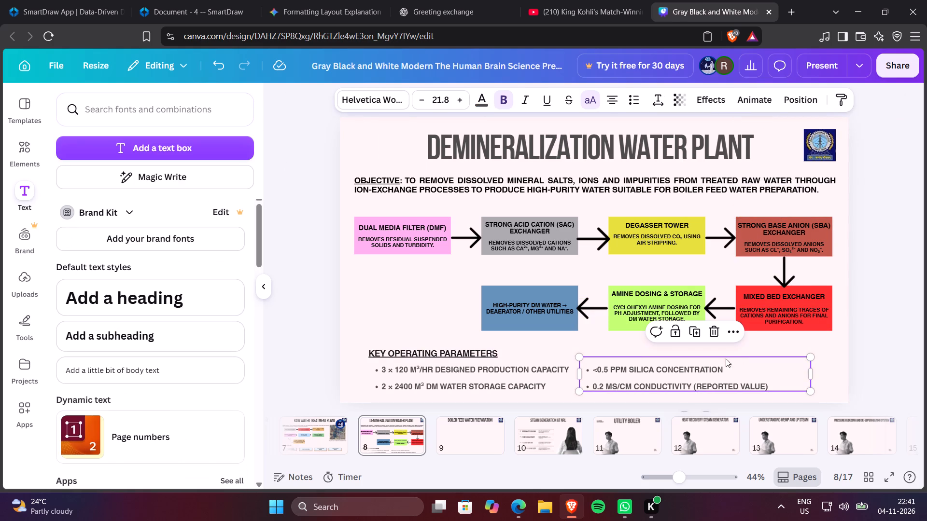
# Copy the slide title "Demineralization Water Plant" and paste it over the underlined "Key Operating Parameters" heading.
pyautogui.click(464, 144)
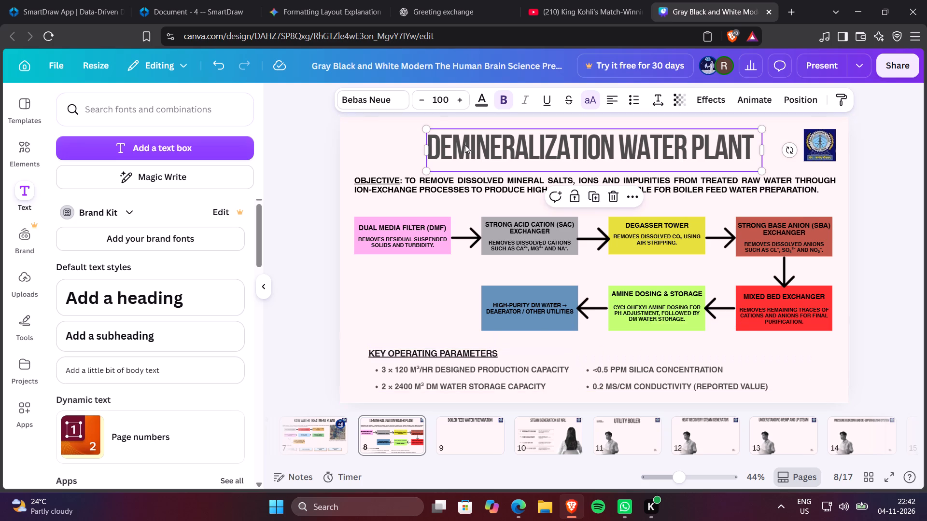
pyautogui.rightClick(466, 145)
pyautogui.click(491, 154)
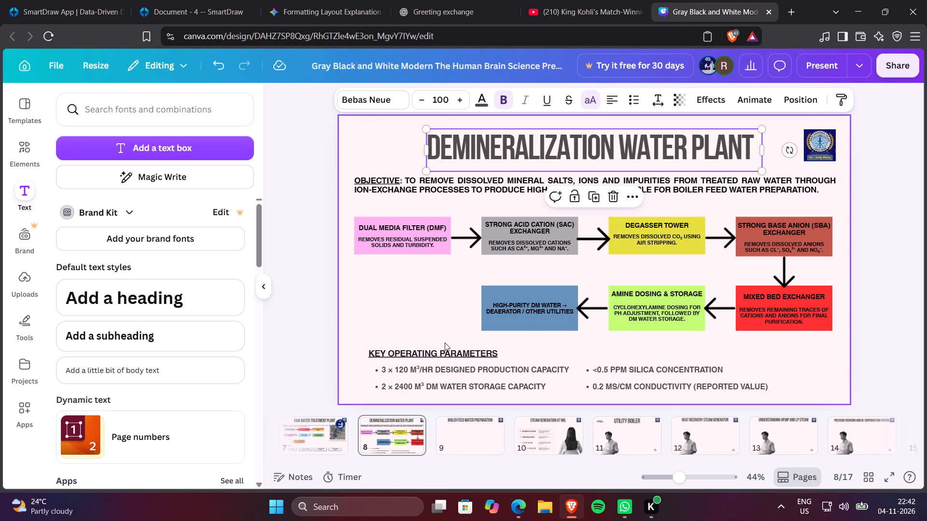
pyautogui.tripleClick(444, 353)
pyautogui.click(442, 352)
pyautogui.click(442, 352)
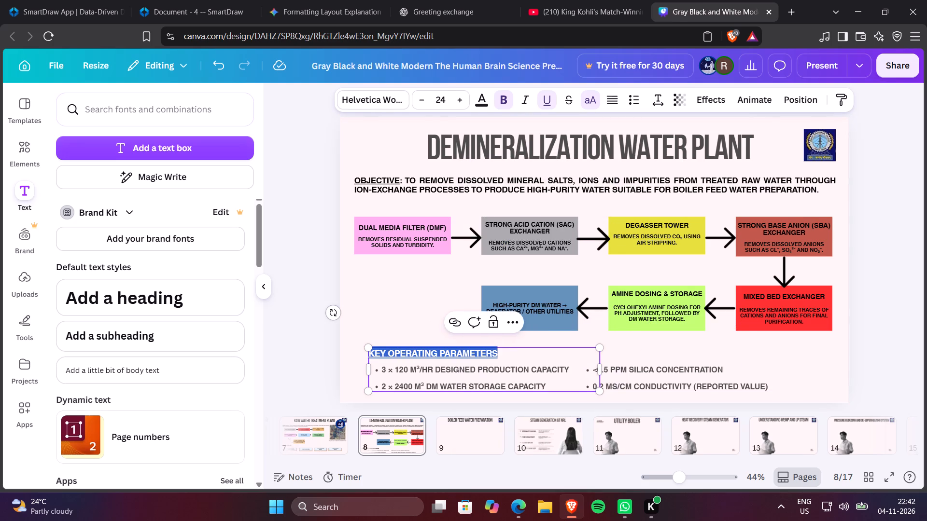
pyautogui.hotkey('ctrl', 'v')
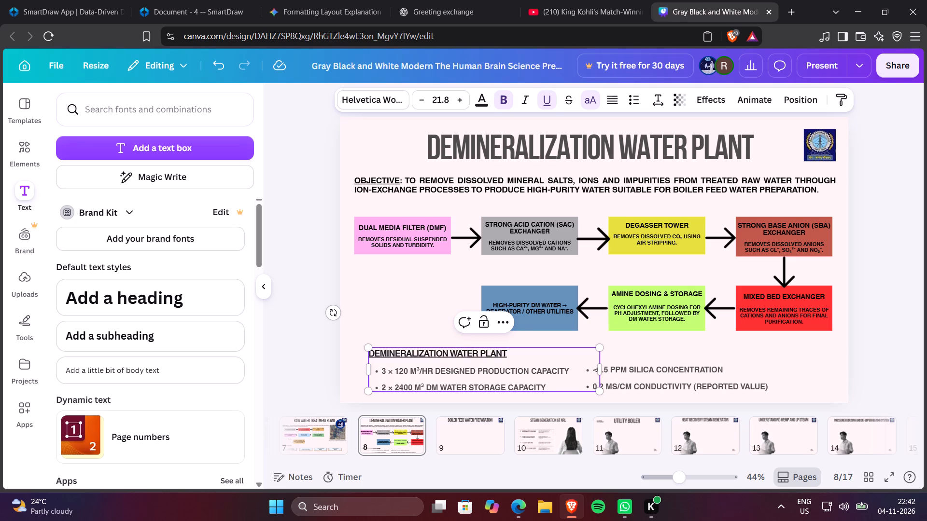
# Set the underlined "Demineralization Water Plant" heading above the bullet list to dark brown.
pyautogui.moveTo(510, 355); pyautogui.dragTo(369, 351)
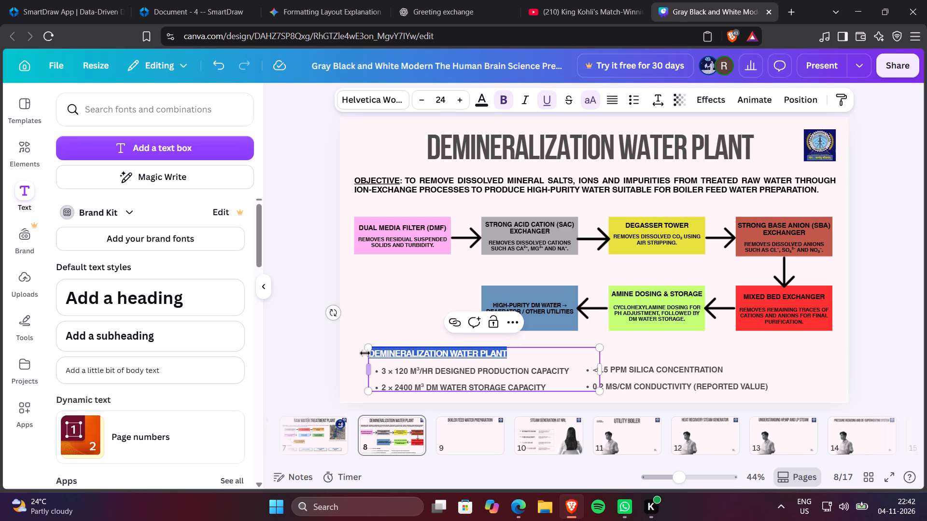
pyautogui.click(481, 103)
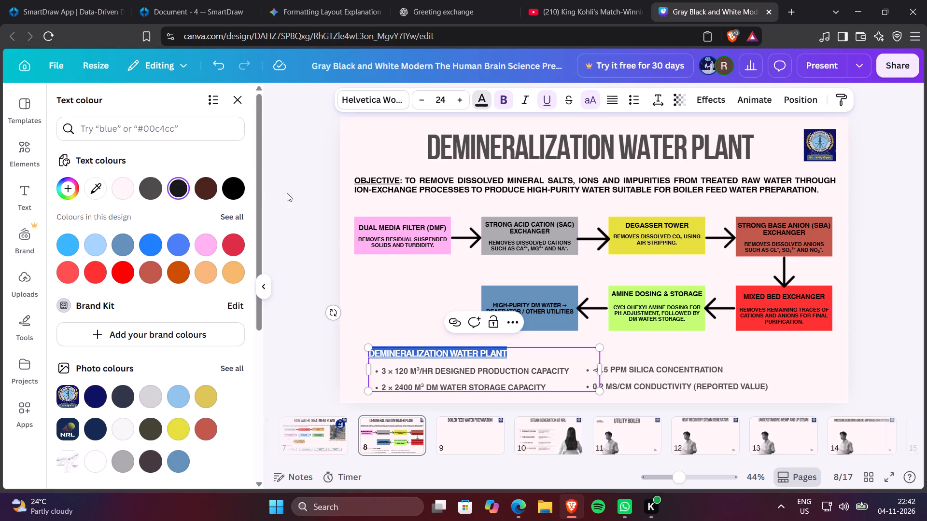
pyautogui.click(207, 188)
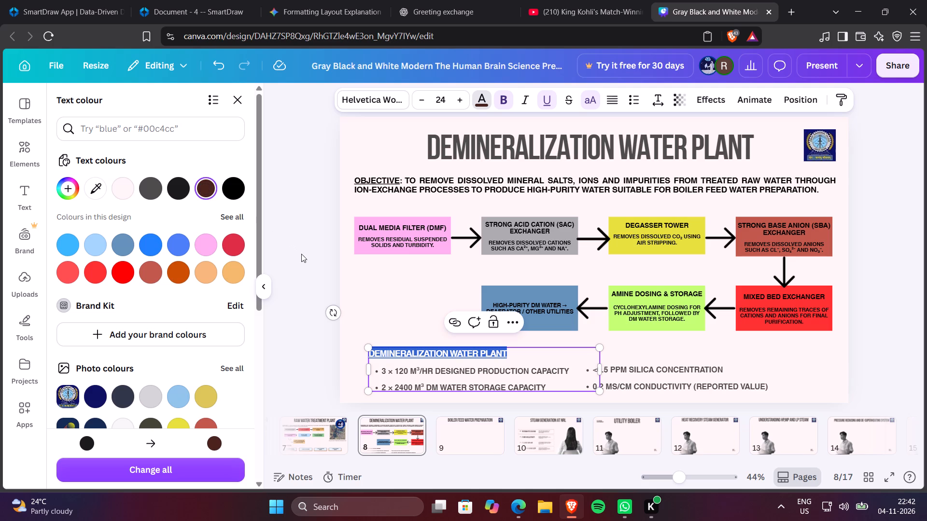
pyautogui.click(284, 266)
pyautogui.click(329, 271)
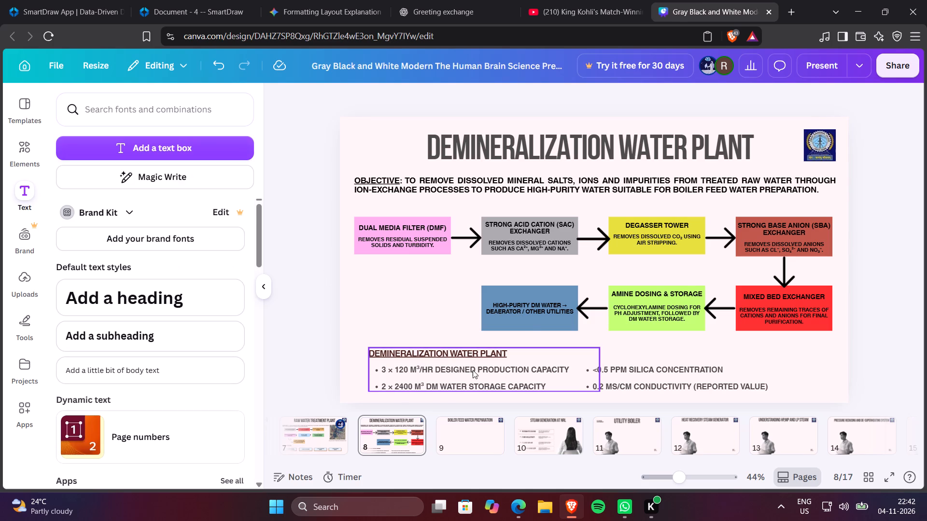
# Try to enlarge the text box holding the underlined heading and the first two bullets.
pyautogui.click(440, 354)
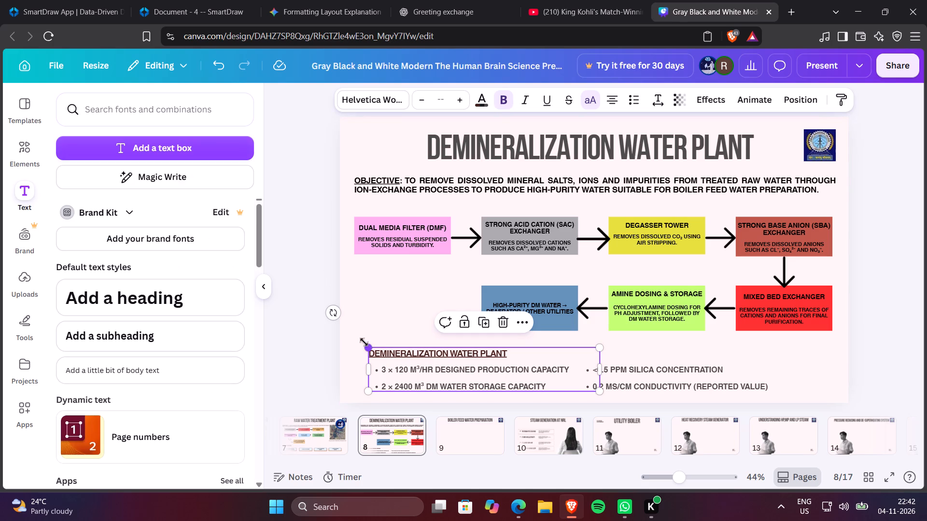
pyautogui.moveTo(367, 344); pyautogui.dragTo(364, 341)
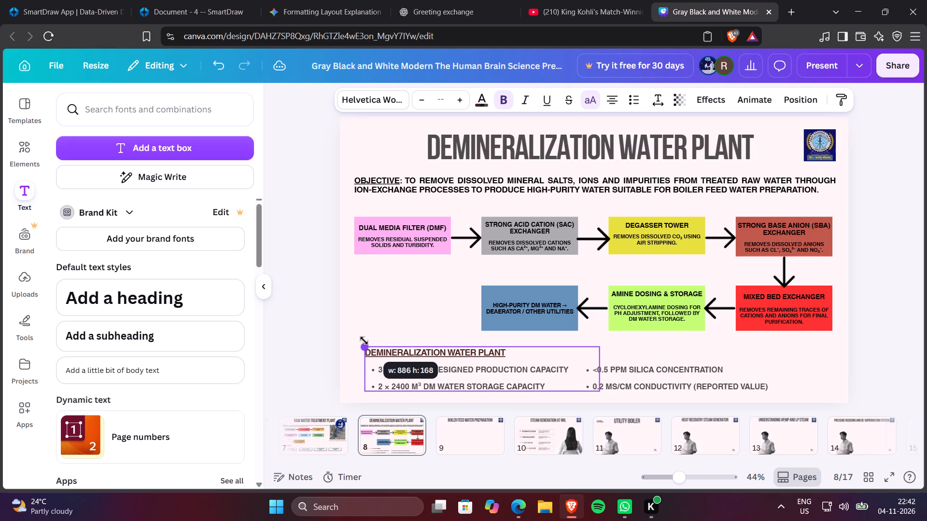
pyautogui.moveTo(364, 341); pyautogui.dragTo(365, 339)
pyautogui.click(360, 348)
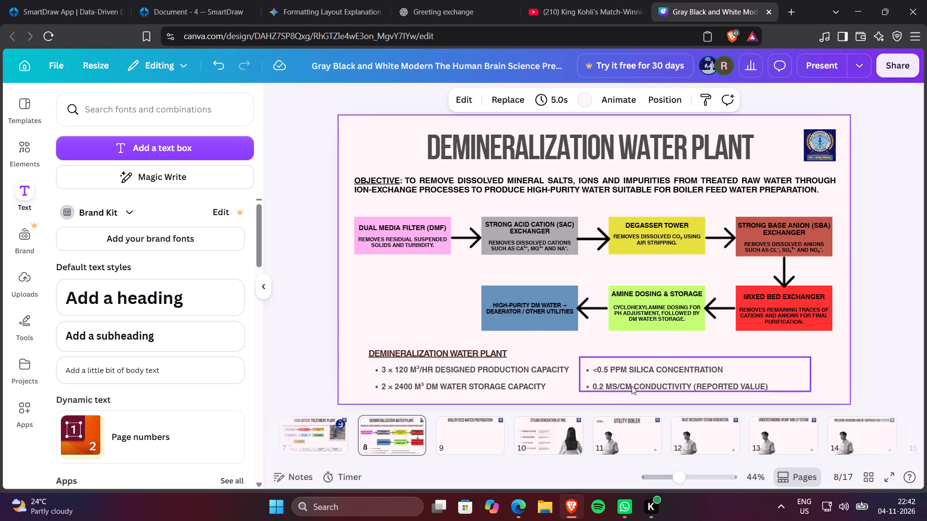
# Select the underlined "Demineralization Water Plant" heading text above the bullet list.
pyautogui.tripleClick(471, 350)
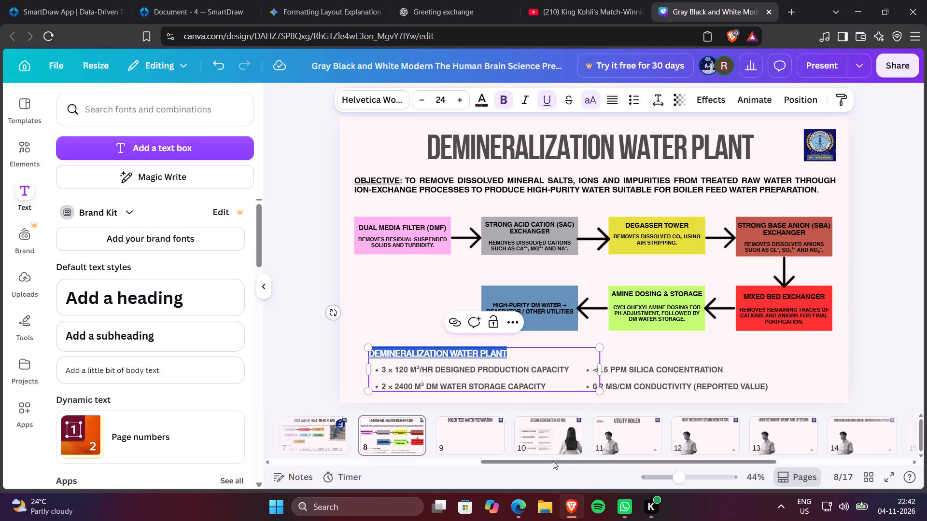
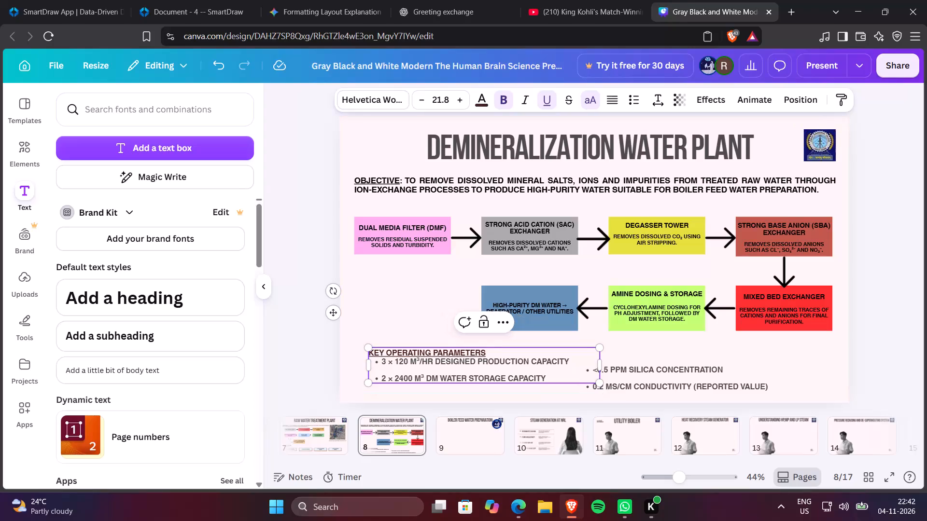
# Insert a line break after the underlined "Key Operating Parameters" heading to space it from the bullets below.
pyautogui.click(491, 352)
pyautogui.press('Return')
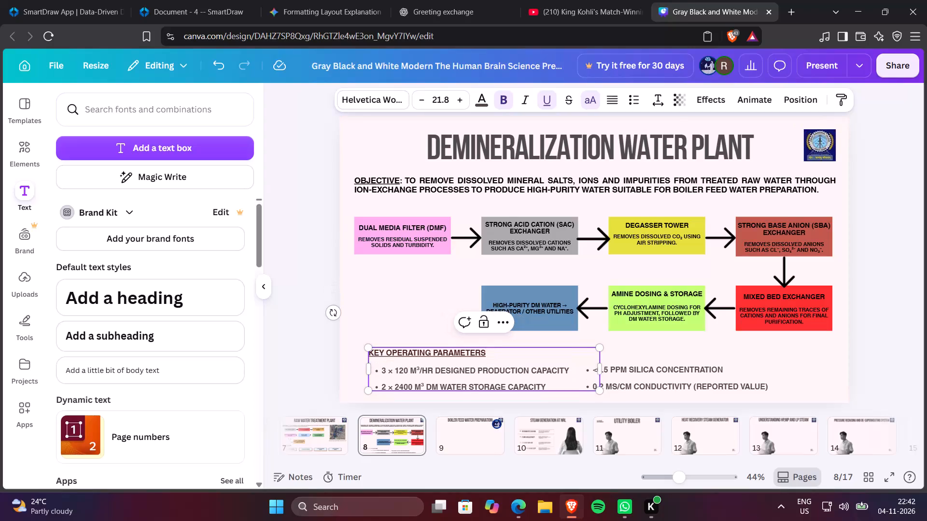
pyautogui.click(715, 343)
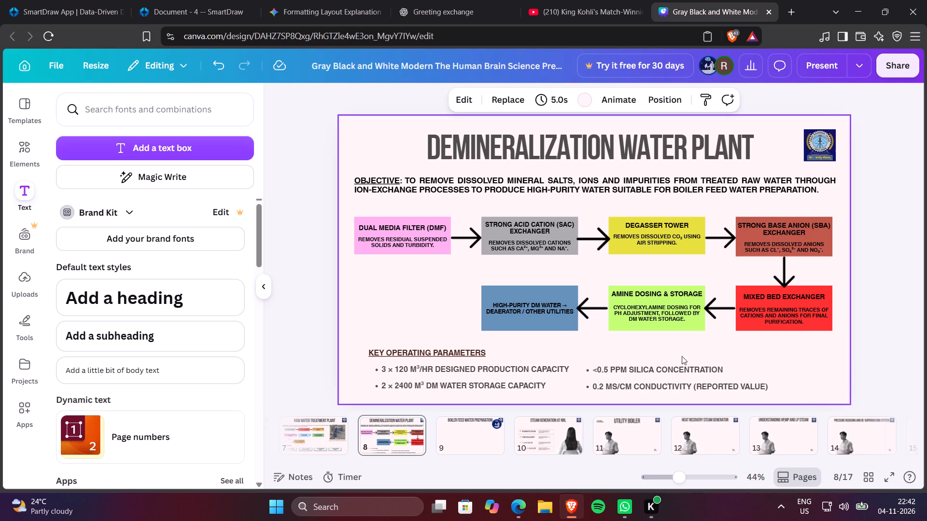
# Set the production capacity and DM water storage capacity bullets under Key Operating Parameters to black.
pyautogui.click(514, 371)
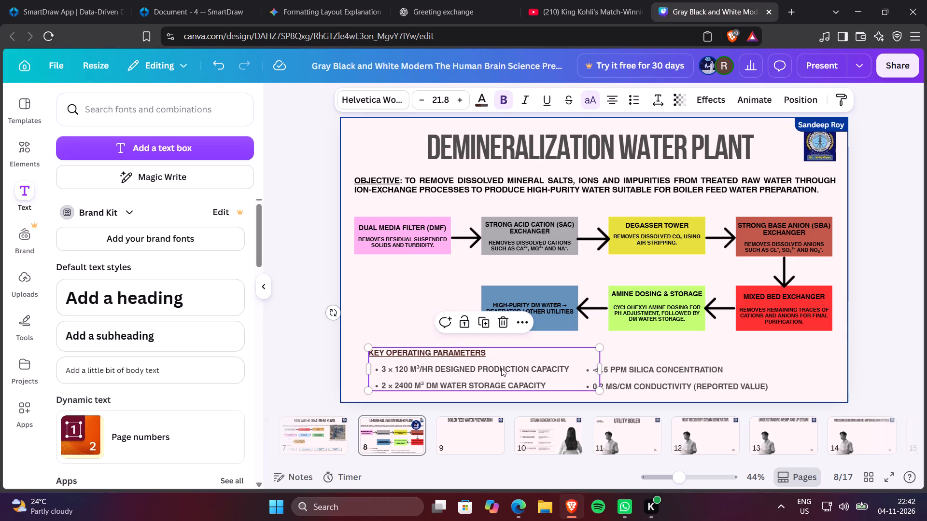
pyautogui.click(501, 368)
pyautogui.moveTo(380, 366); pyautogui.dragTo(416, 381)
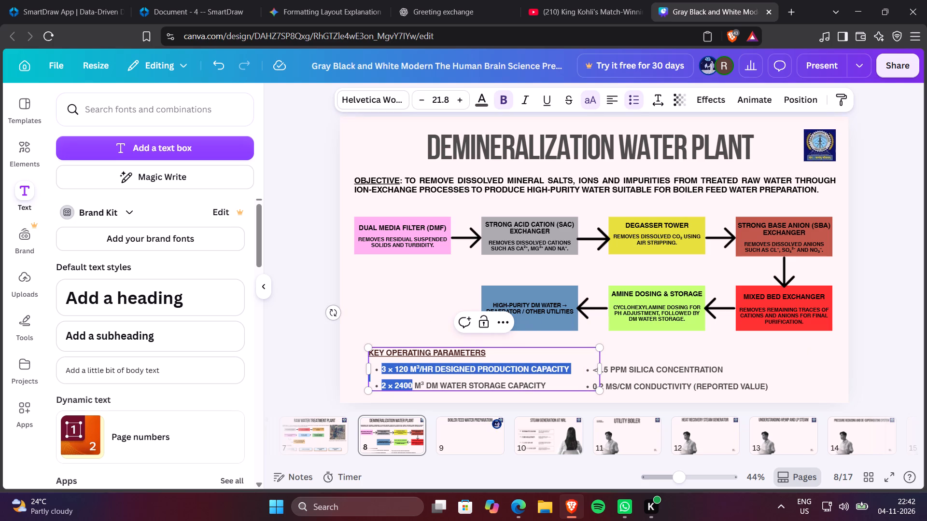
pyautogui.moveTo(416, 381); pyautogui.dragTo(545, 385)
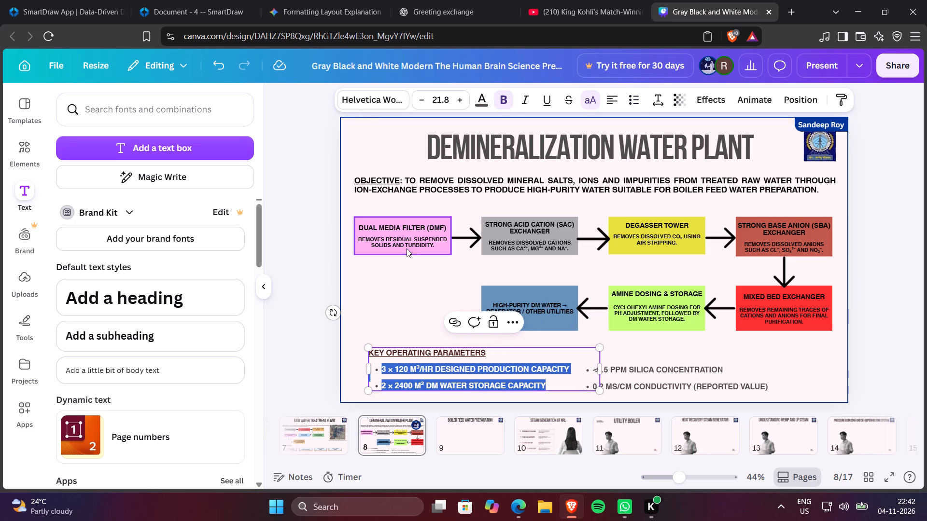
pyautogui.click(489, 97)
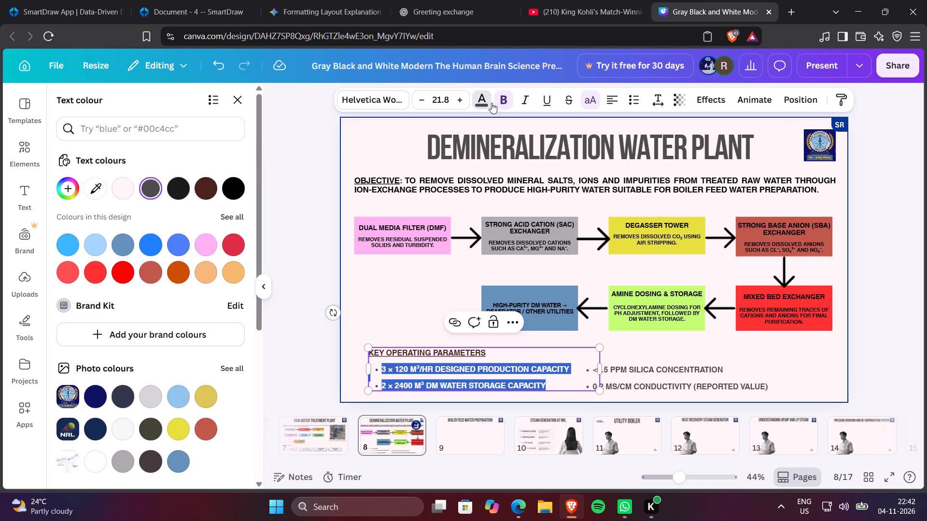
pyautogui.click(228, 186)
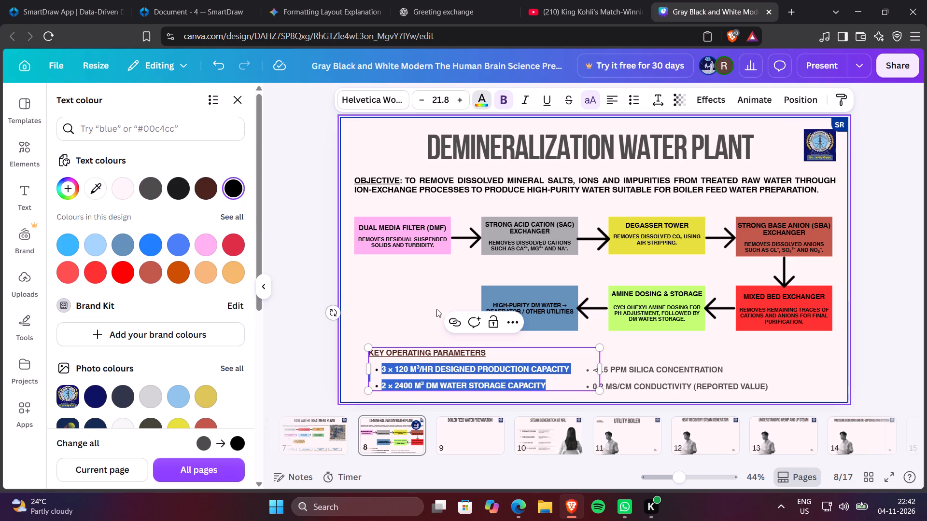
# Set the silica concentration and conductivity bullets in the second column to black.
pyautogui.click(754, 389)
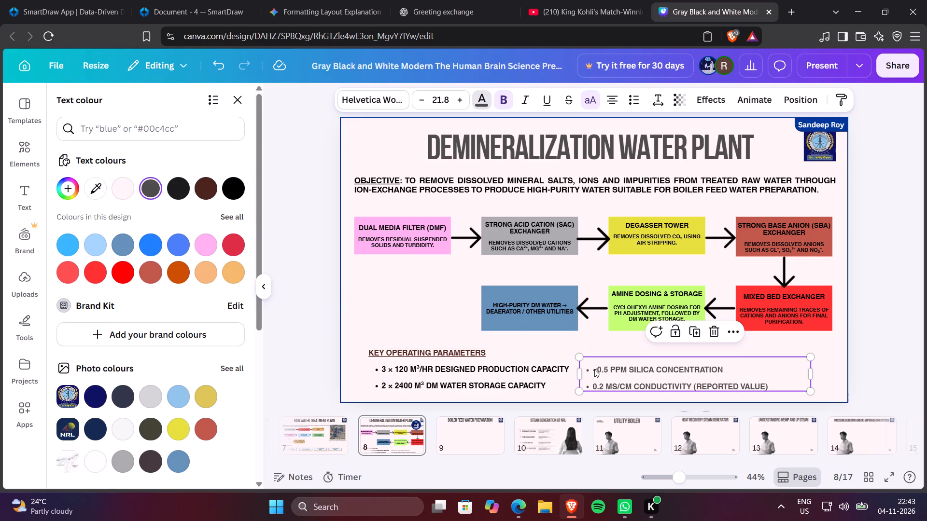
pyautogui.tripleClick(606, 367)
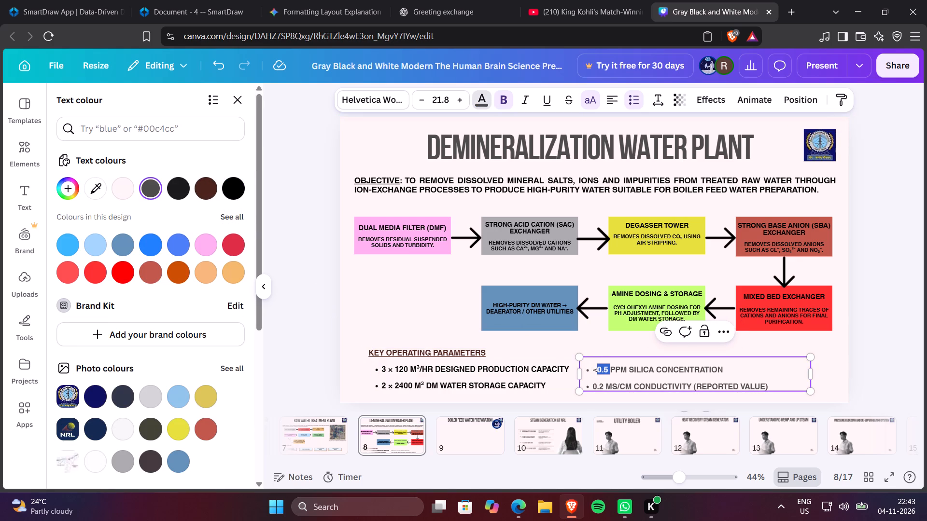
pyautogui.click(593, 365)
pyautogui.moveTo(585, 362); pyautogui.dragTo(775, 390)
pyautogui.click(233, 190)
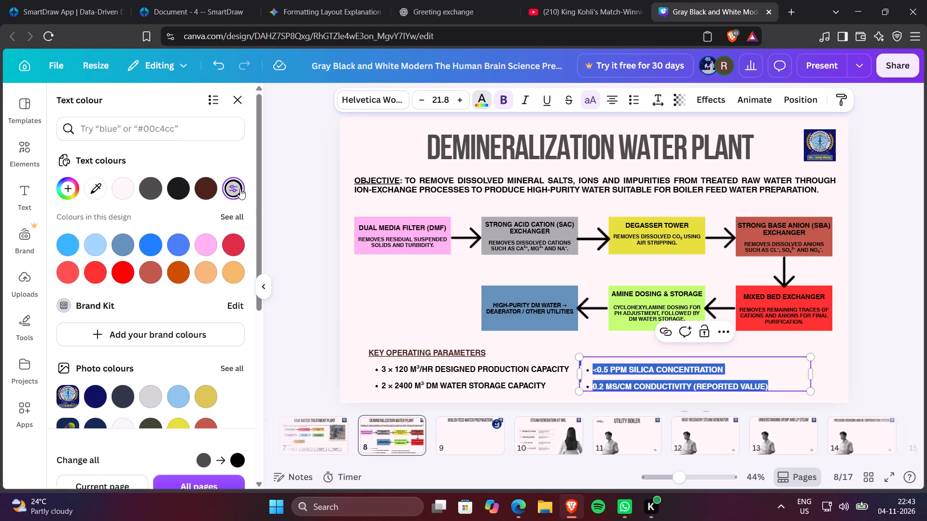
pyautogui.click(390, 255)
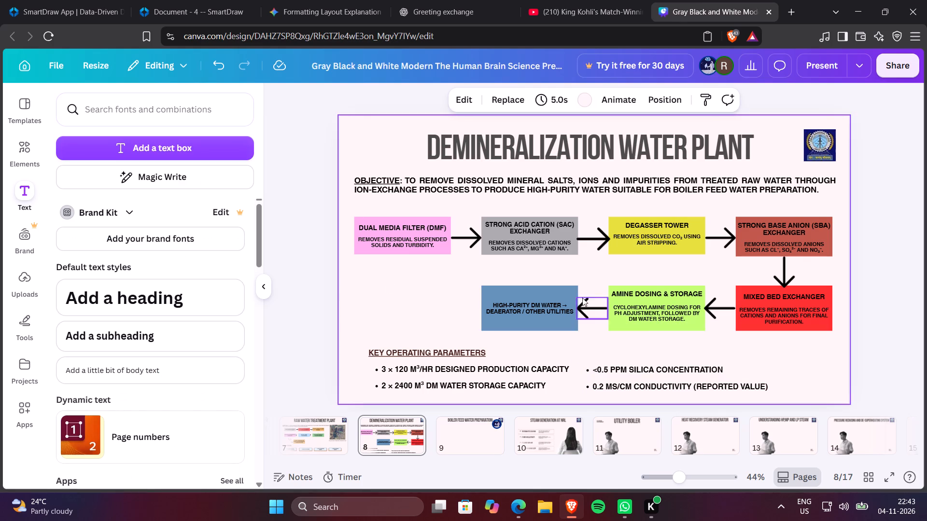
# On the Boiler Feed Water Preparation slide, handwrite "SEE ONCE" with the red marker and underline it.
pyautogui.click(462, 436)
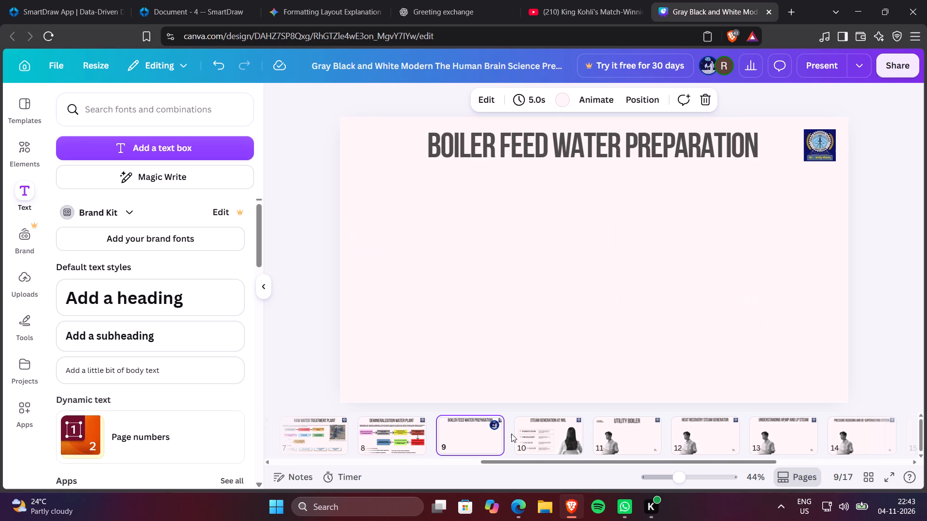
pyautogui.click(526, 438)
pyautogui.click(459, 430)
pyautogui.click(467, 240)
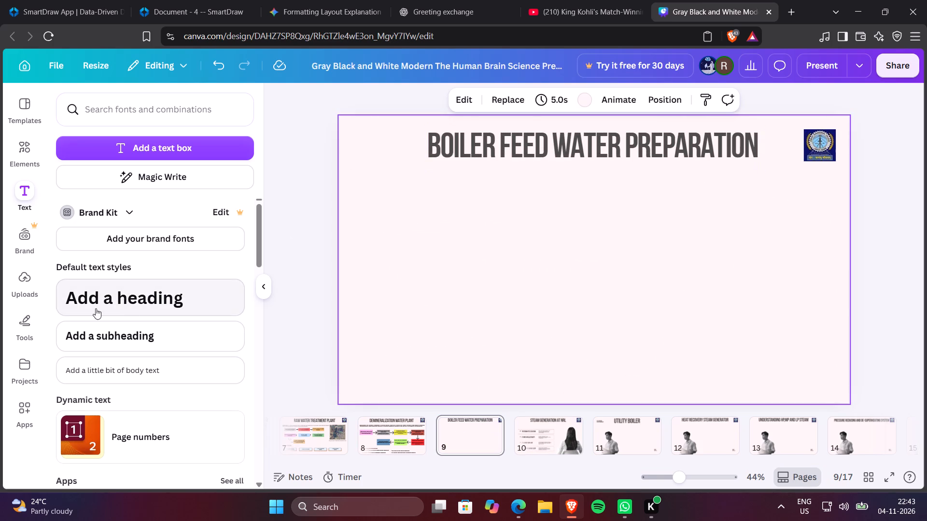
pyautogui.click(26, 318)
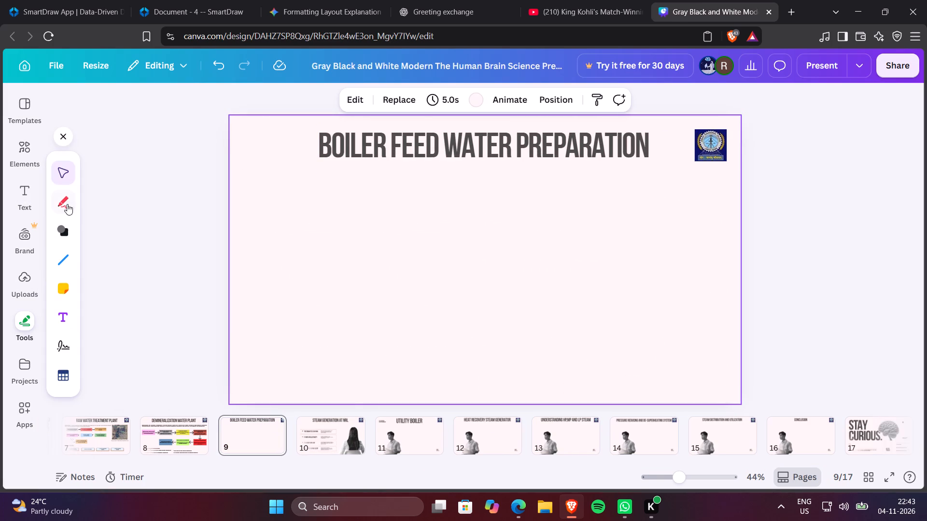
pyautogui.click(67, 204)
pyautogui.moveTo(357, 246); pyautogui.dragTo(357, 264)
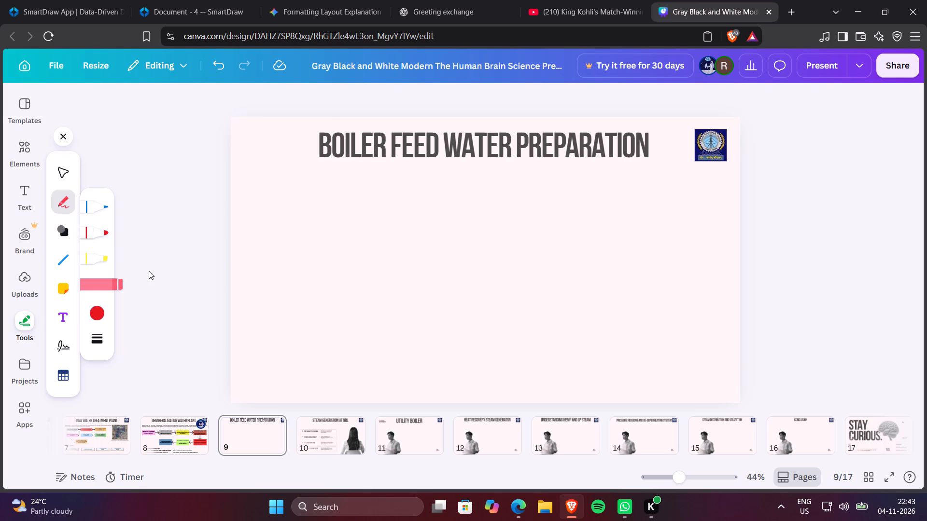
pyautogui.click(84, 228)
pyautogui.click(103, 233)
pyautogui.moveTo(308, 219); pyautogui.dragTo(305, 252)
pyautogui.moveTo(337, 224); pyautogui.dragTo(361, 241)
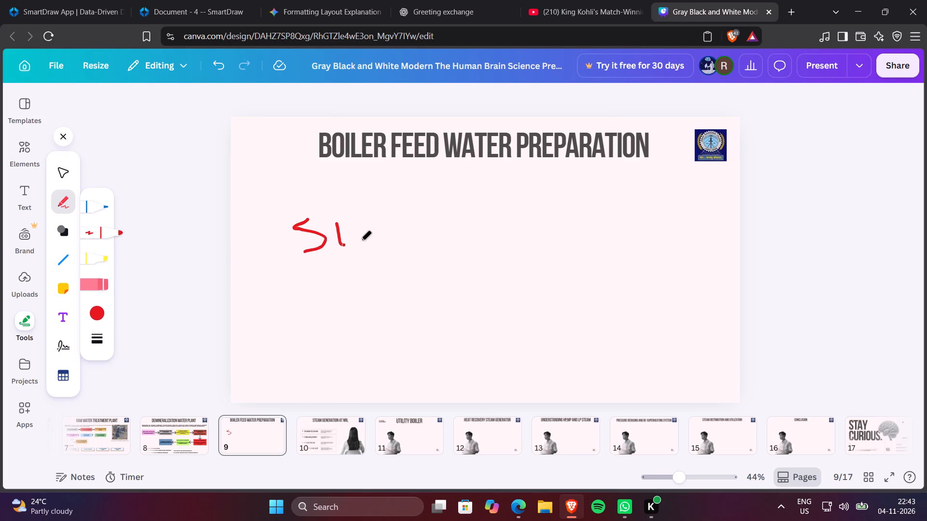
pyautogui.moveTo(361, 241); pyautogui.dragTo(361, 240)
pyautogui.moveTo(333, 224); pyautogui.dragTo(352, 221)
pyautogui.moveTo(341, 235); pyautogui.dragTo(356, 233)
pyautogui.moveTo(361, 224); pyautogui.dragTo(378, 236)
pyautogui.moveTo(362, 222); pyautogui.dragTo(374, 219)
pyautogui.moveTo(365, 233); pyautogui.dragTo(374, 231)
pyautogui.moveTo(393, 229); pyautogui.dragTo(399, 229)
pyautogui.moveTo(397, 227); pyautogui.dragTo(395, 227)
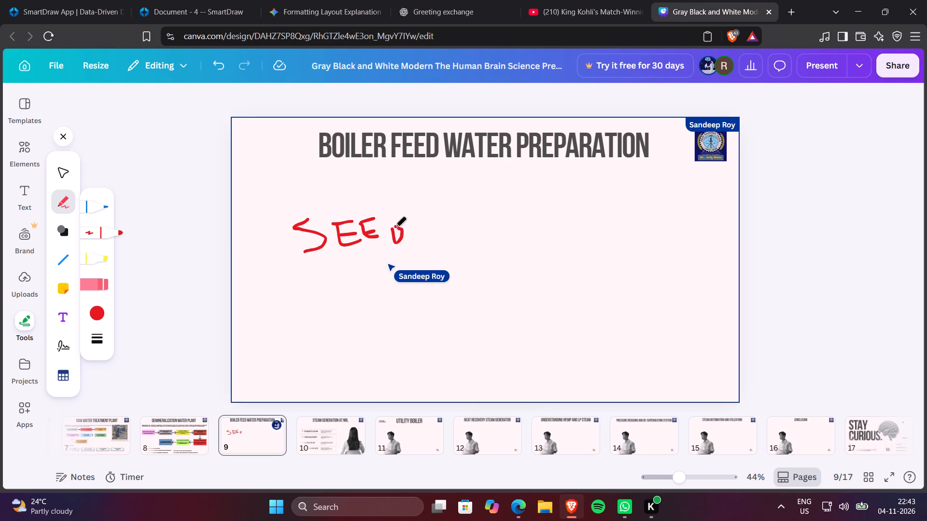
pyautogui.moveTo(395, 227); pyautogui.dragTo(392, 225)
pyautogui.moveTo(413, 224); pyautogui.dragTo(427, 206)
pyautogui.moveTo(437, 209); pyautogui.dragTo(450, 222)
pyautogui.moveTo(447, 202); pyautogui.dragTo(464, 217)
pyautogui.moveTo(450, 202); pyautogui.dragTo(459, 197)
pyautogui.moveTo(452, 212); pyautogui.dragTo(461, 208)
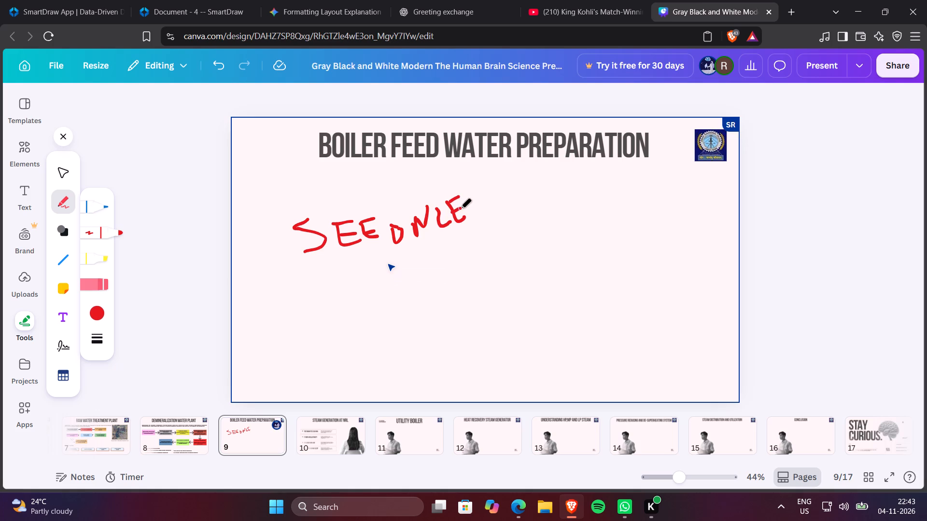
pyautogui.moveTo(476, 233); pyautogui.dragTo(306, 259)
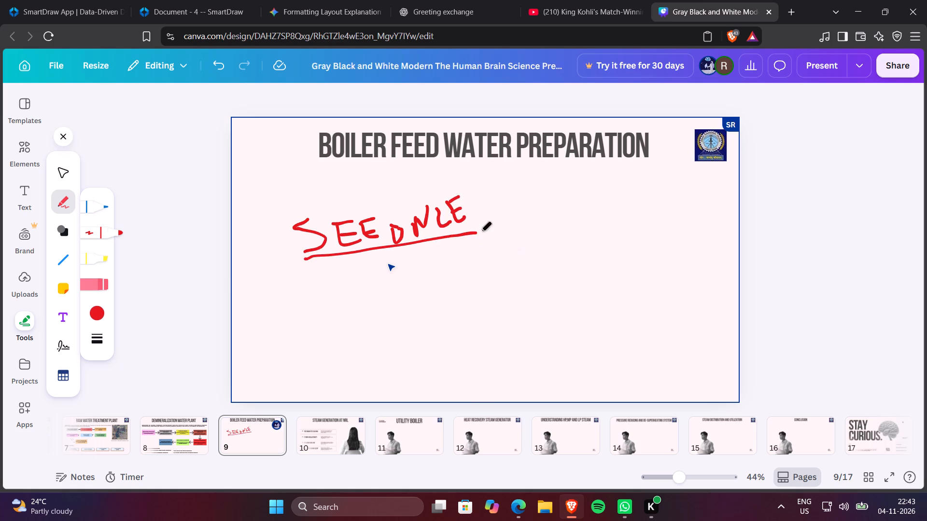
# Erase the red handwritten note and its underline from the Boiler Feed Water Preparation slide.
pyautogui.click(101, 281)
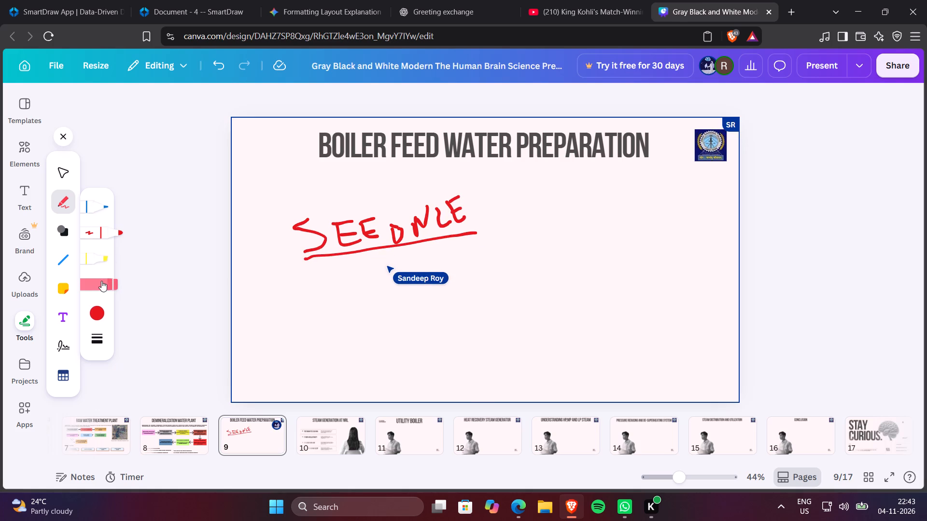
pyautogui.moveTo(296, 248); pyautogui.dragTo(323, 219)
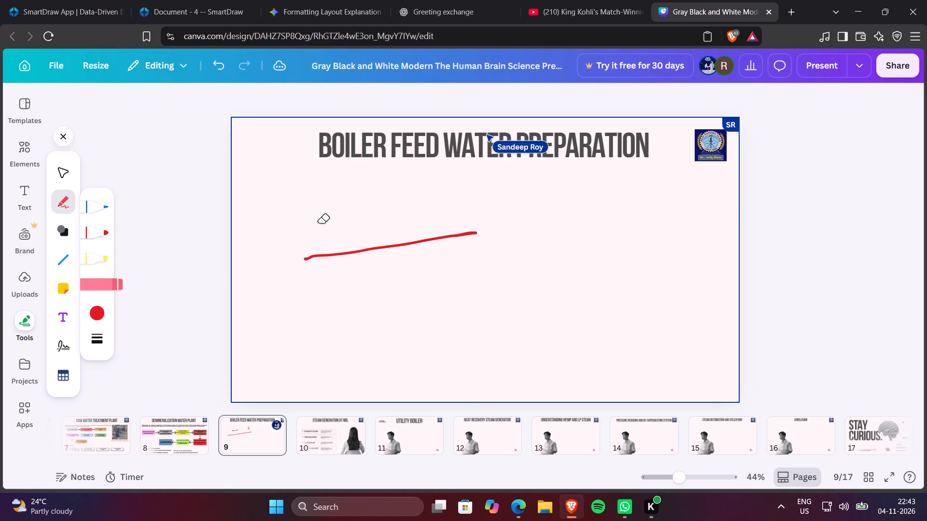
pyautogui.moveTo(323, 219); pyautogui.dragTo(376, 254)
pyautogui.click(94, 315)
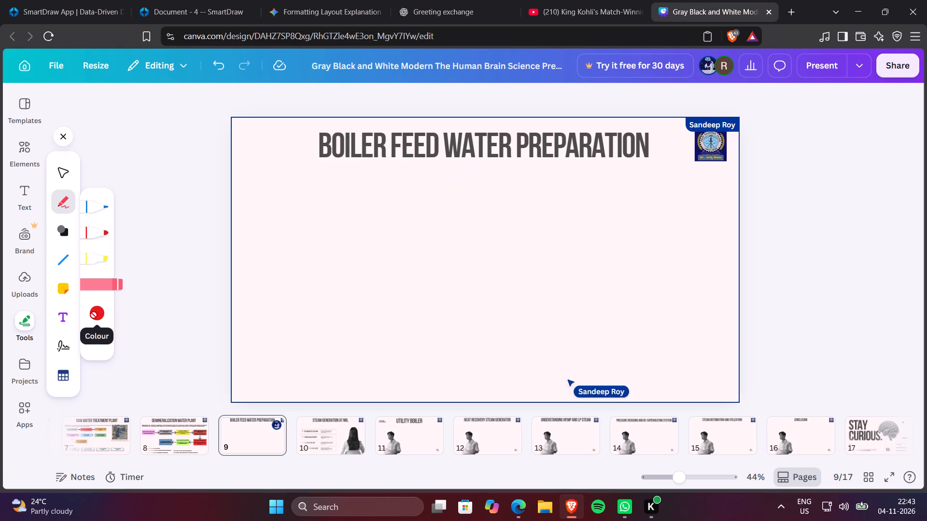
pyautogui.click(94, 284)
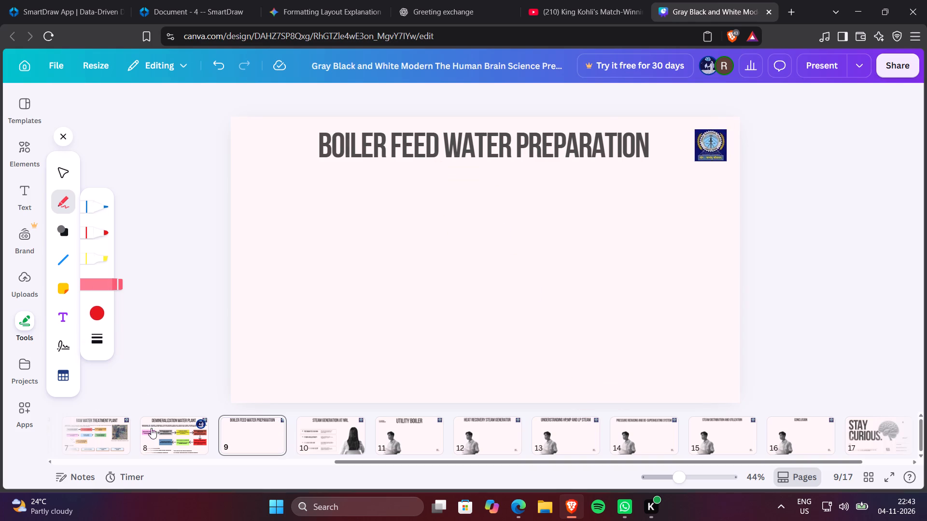
# Return to the Demineralization Water Plant slide and leave the drawing tool.
pyautogui.click(151, 444)
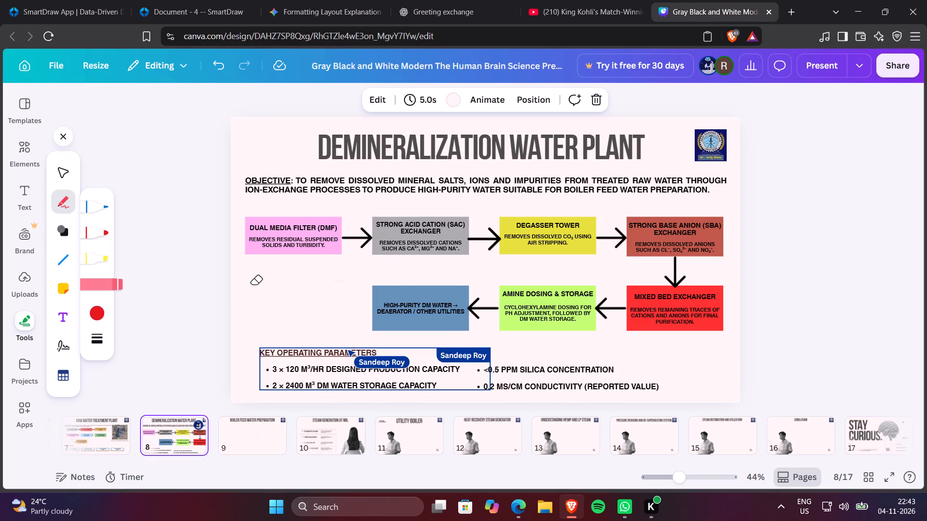
pyautogui.click(25, 185)
pyautogui.click(330, 209)
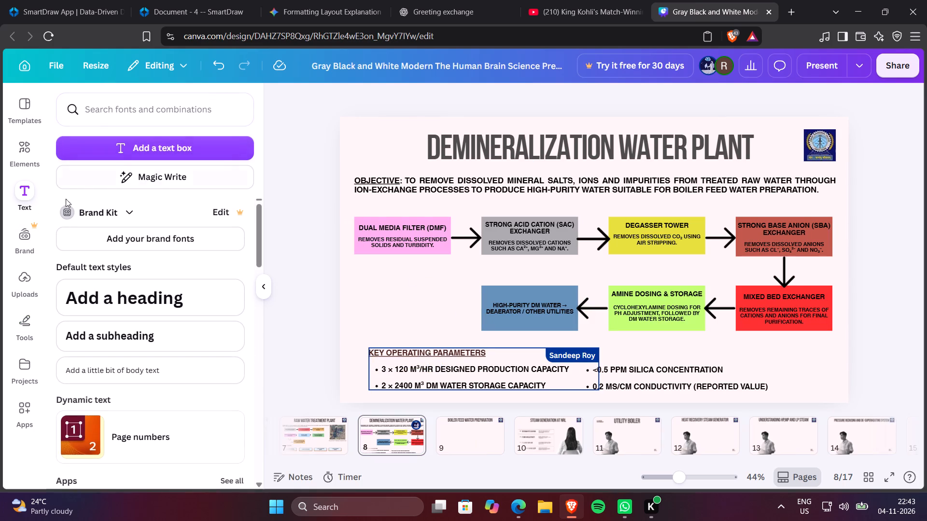
pyautogui.click(30, 192)
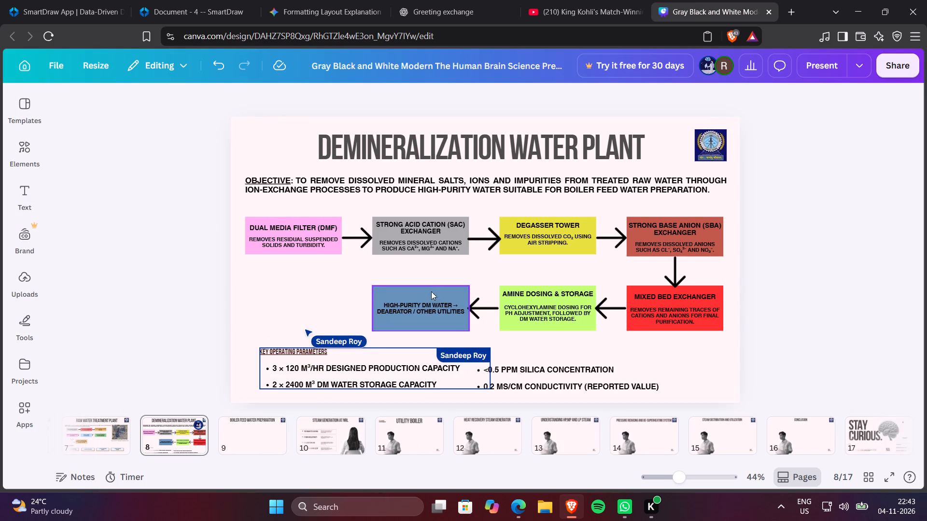
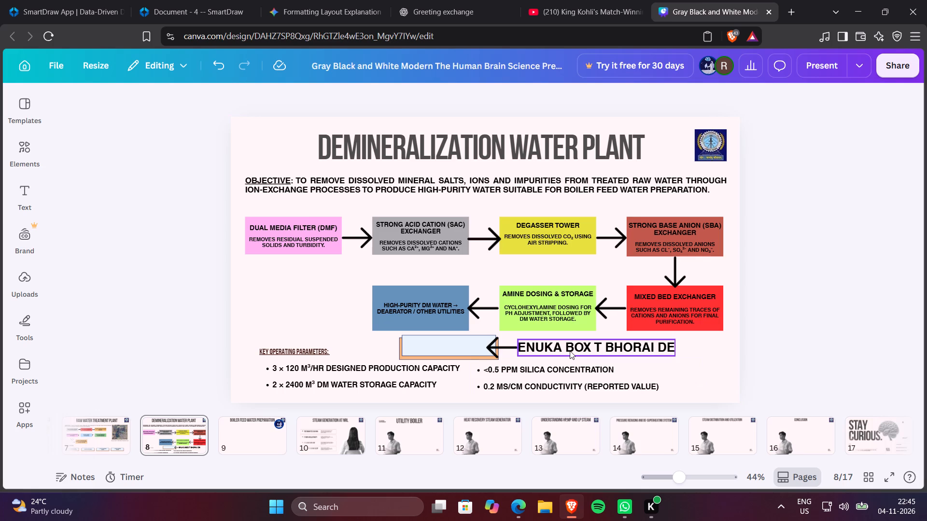
# Move the empty orange-edged box away from the arrow to just above the Key Operating Parameters heading.
pyautogui.click(605, 344)
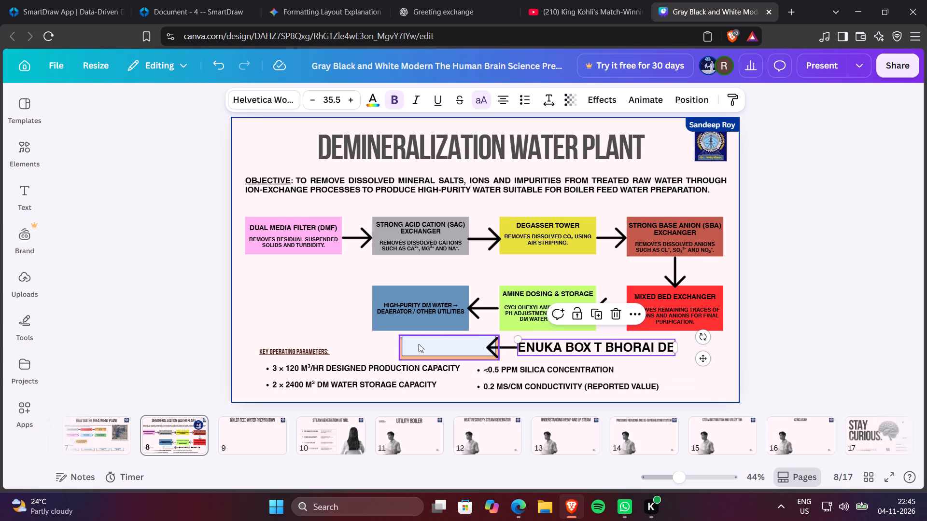
pyautogui.click(434, 342)
pyautogui.moveTo(431, 351); pyautogui.dragTo(399, 351)
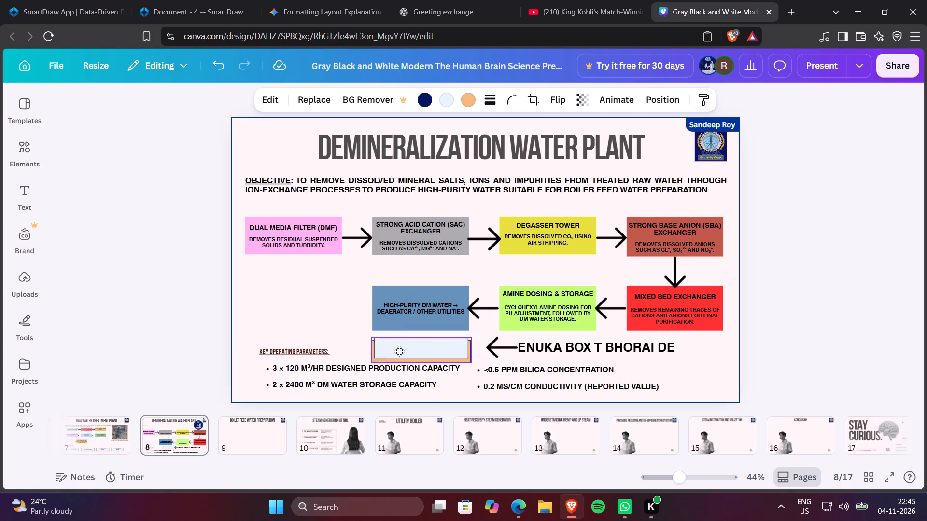
pyautogui.moveTo(399, 351); pyautogui.dragTo(303, 328)
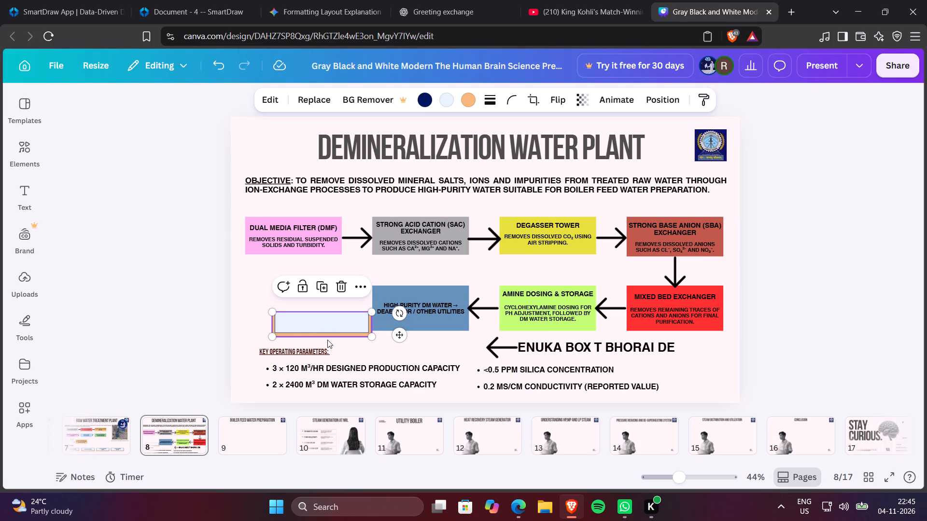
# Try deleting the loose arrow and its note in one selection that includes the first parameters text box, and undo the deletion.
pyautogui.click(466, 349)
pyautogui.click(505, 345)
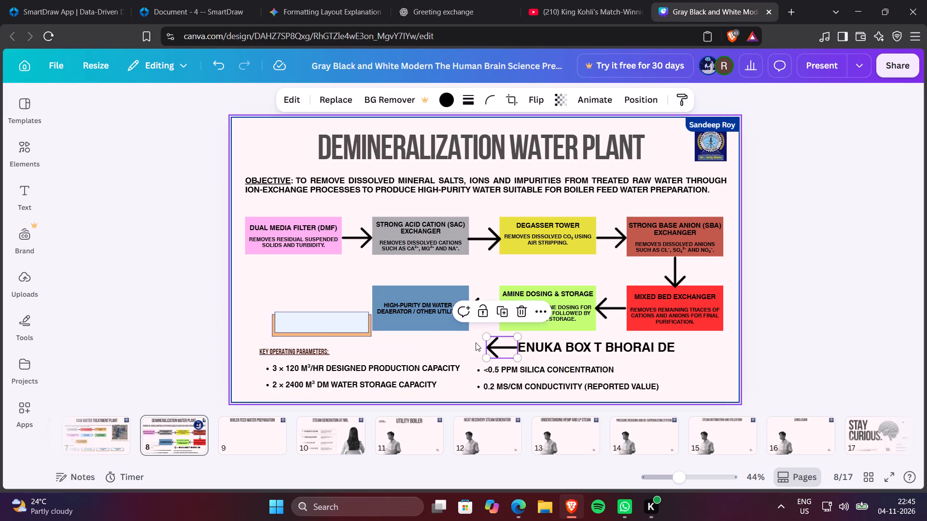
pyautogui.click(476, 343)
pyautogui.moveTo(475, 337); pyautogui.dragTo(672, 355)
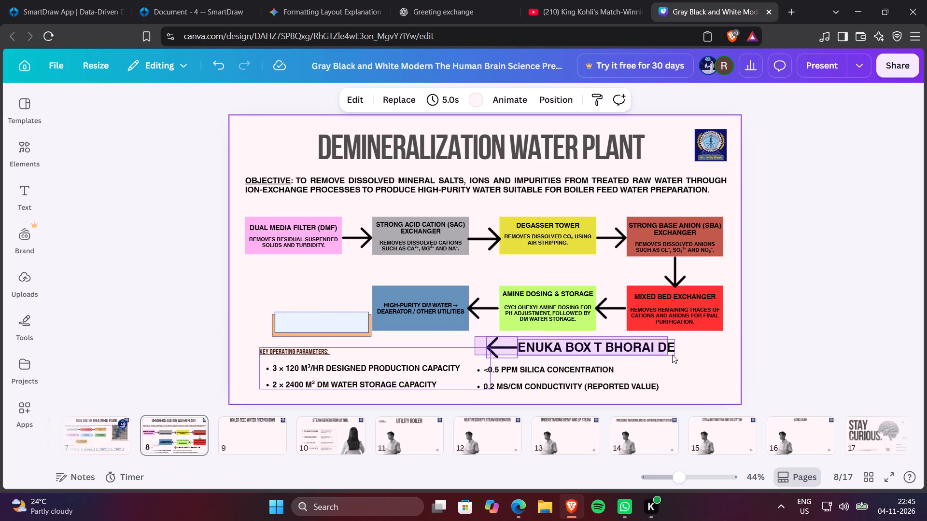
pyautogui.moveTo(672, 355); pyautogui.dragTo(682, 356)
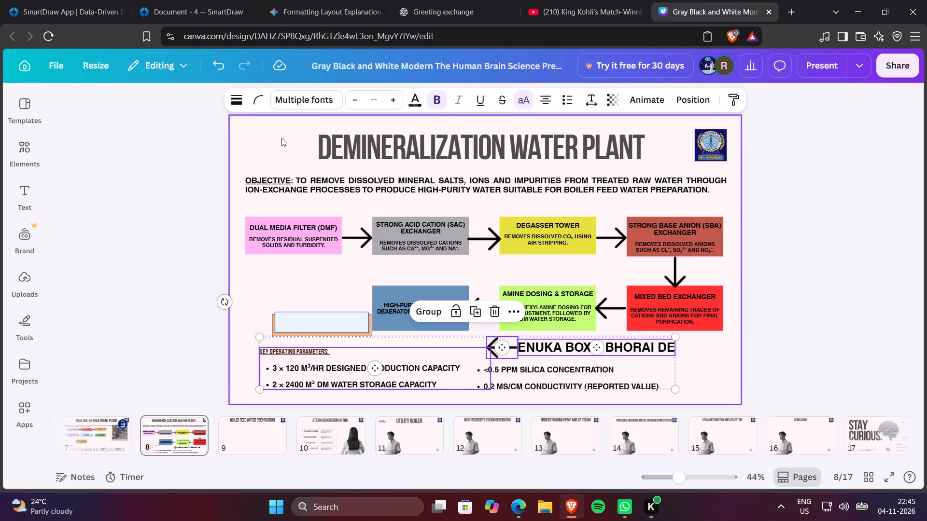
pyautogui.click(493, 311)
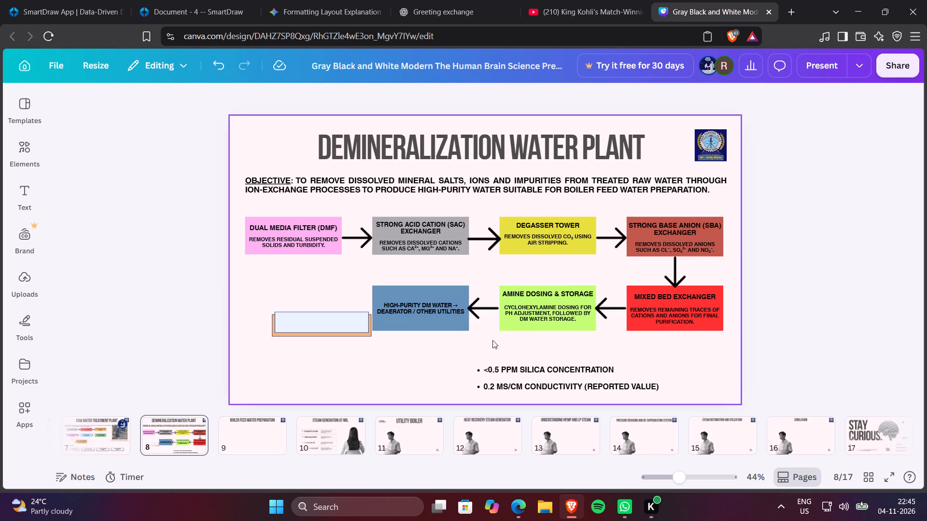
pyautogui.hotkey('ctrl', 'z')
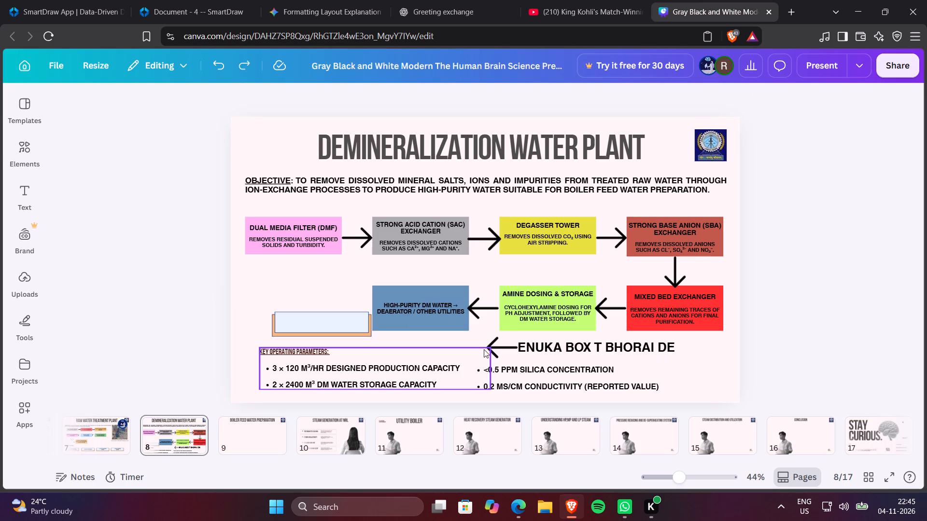
# Delete the "ENUKA BOX T BHORAI DE" note and the loose arrow beside it, keeping the parameter text.
pyautogui.click(702, 369)
pyautogui.click(677, 348)
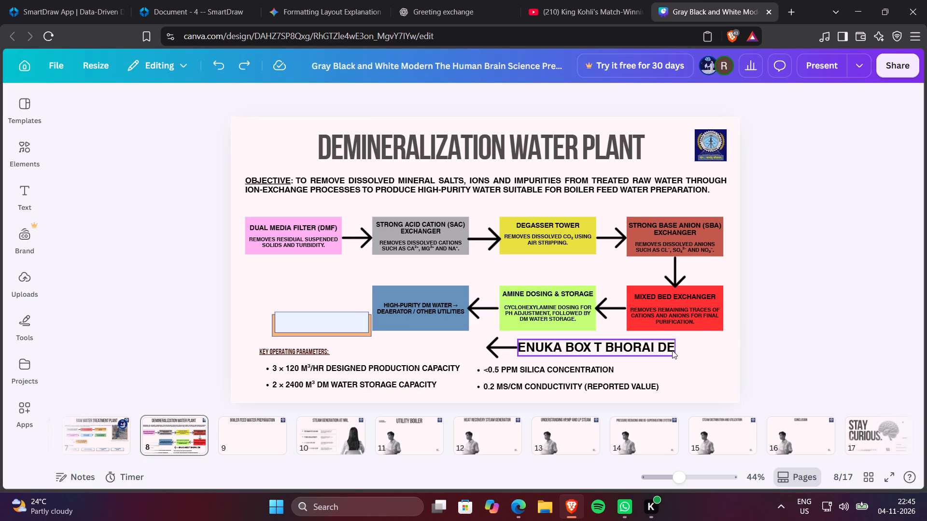
pyautogui.doubleClick(672, 350)
pyautogui.click(667, 351)
pyautogui.click(663, 351)
pyautogui.click(688, 361)
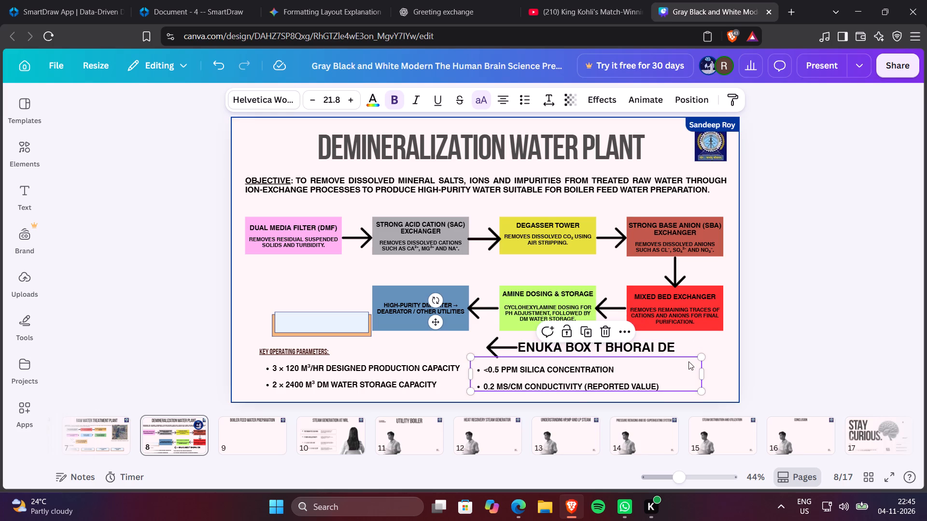
pyautogui.click(661, 349)
pyautogui.click(618, 314)
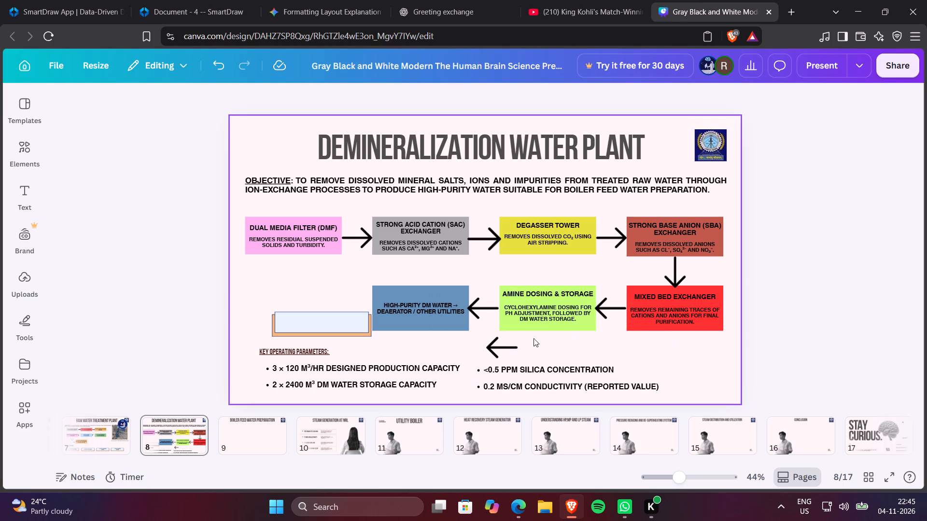
pyautogui.click(512, 346)
pyautogui.click(520, 308)
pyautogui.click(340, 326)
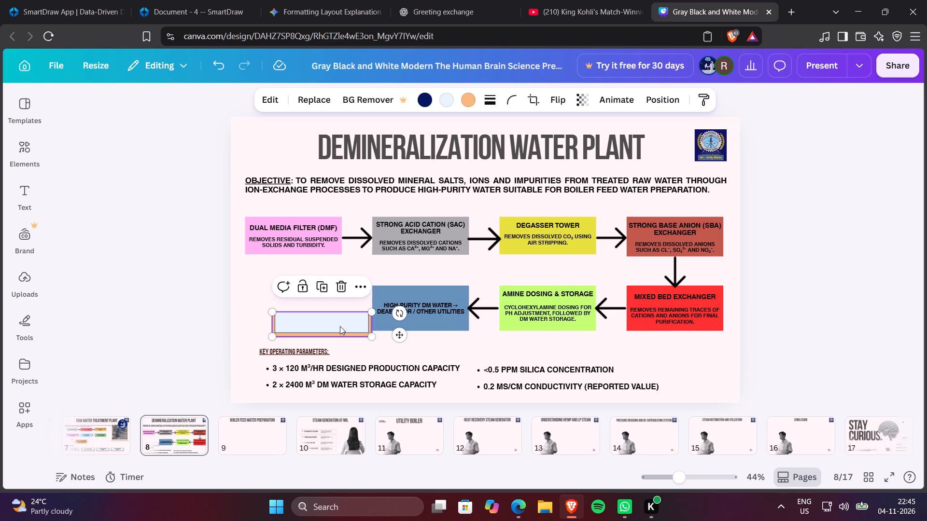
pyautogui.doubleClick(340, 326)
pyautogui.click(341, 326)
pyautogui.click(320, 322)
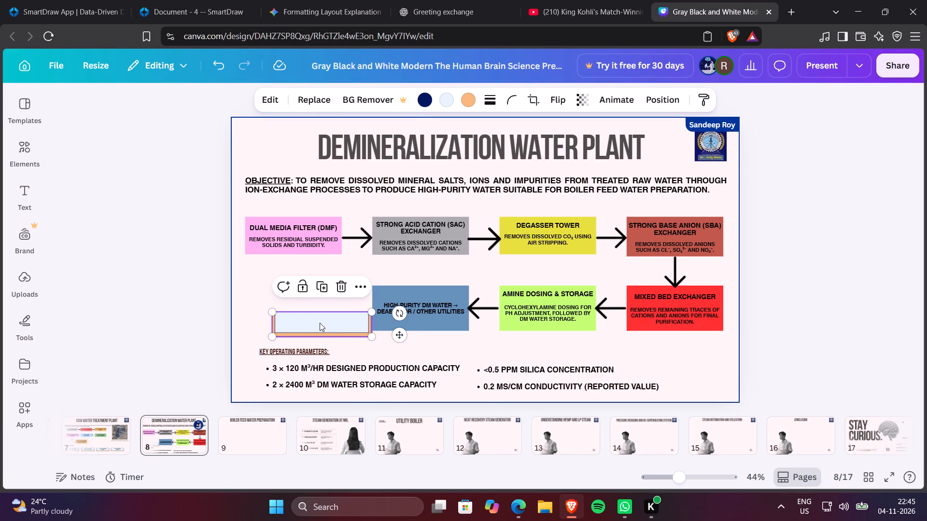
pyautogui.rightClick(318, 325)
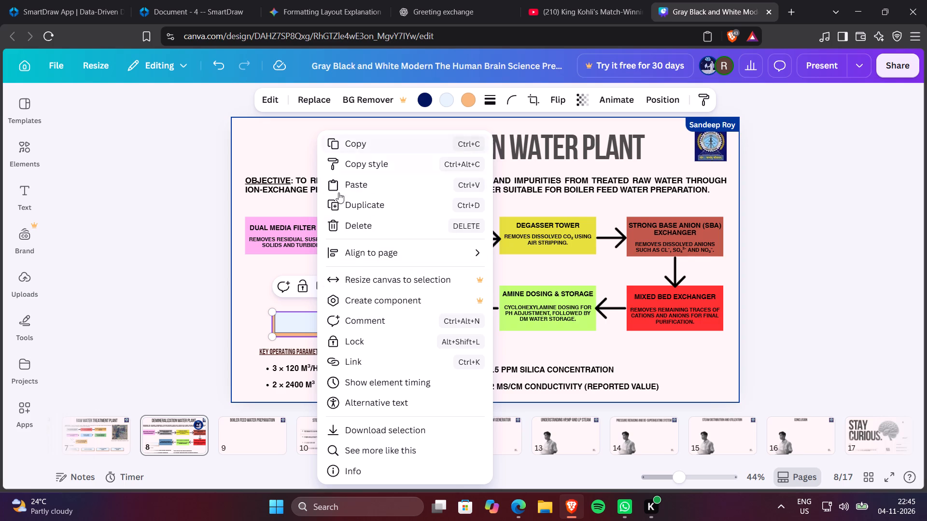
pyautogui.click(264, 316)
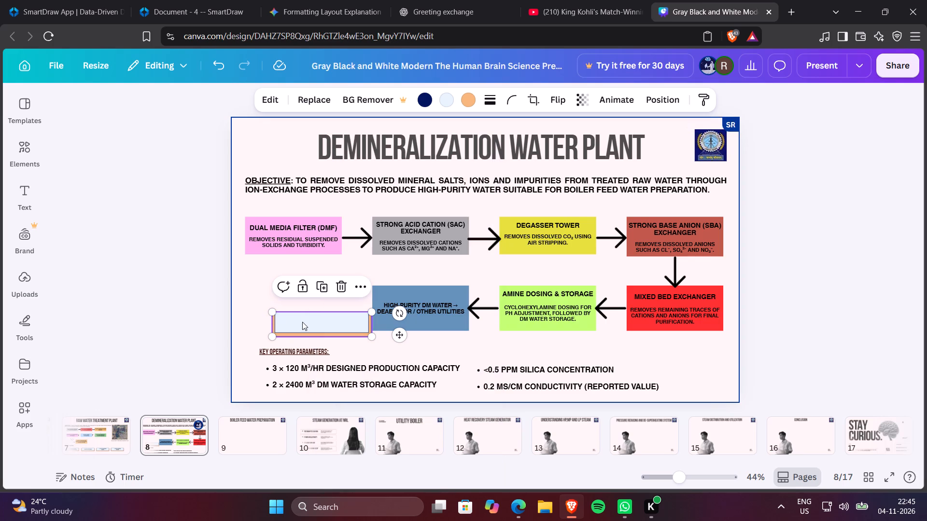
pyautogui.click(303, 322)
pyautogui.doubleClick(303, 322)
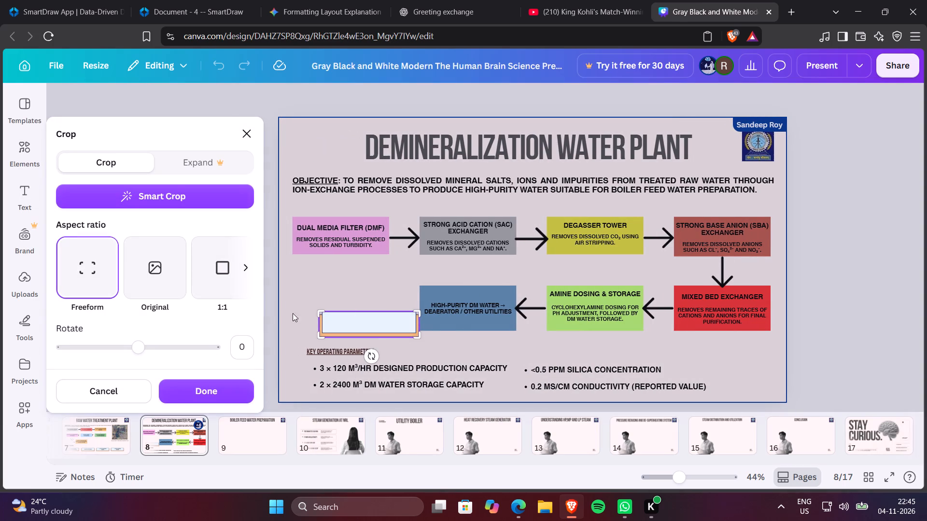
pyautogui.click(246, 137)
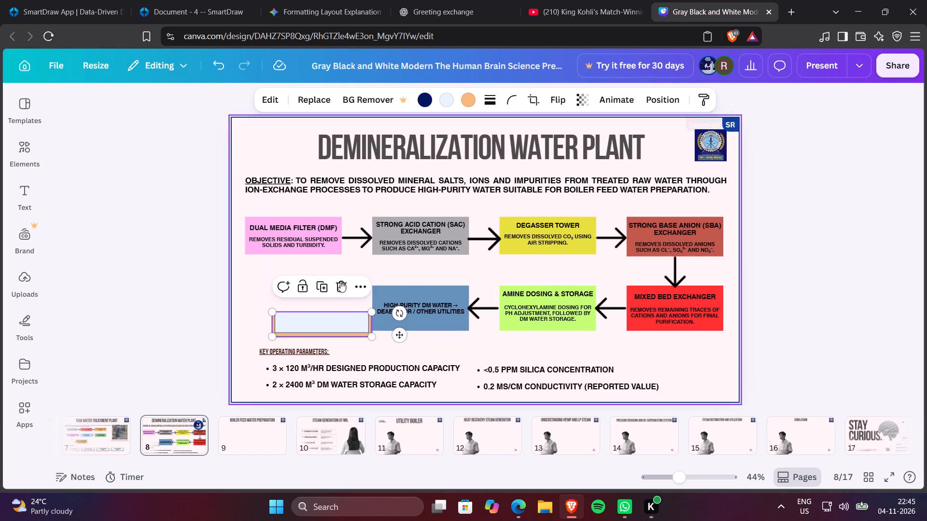
# Reposition the empty orange-edged box just above the Key Operating Parameters heading, near the slide's left margin.
pyautogui.moveTo(328, 321); pyautogui.dragTo(309, 325)
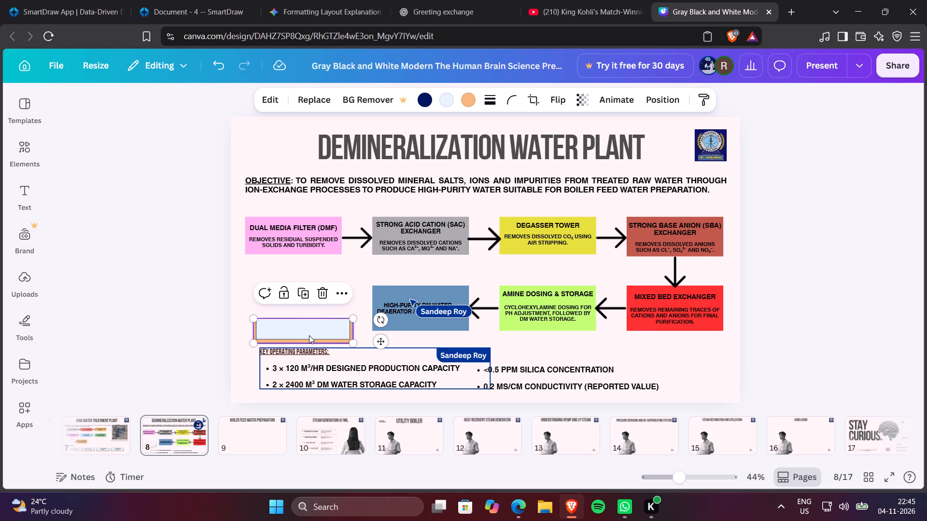
pyautogui.click(318, 354)
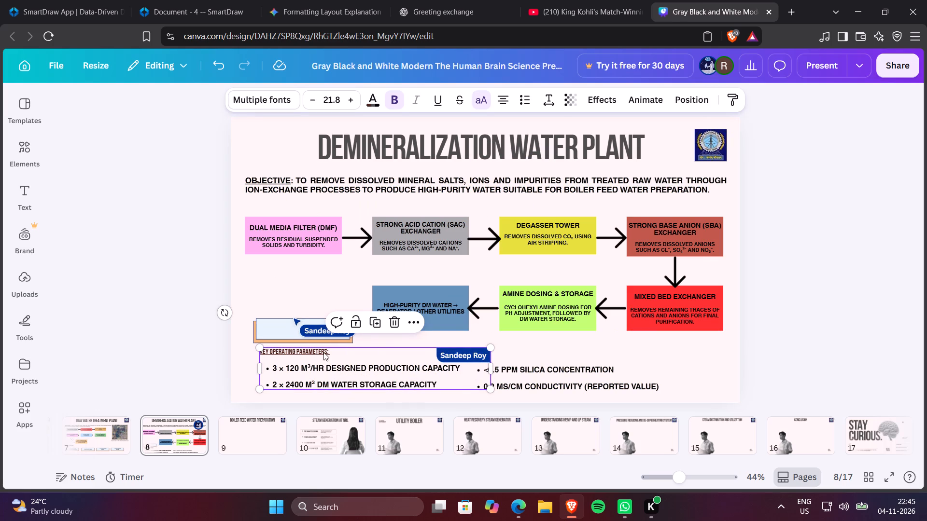
pyautogui.click(322, 351)
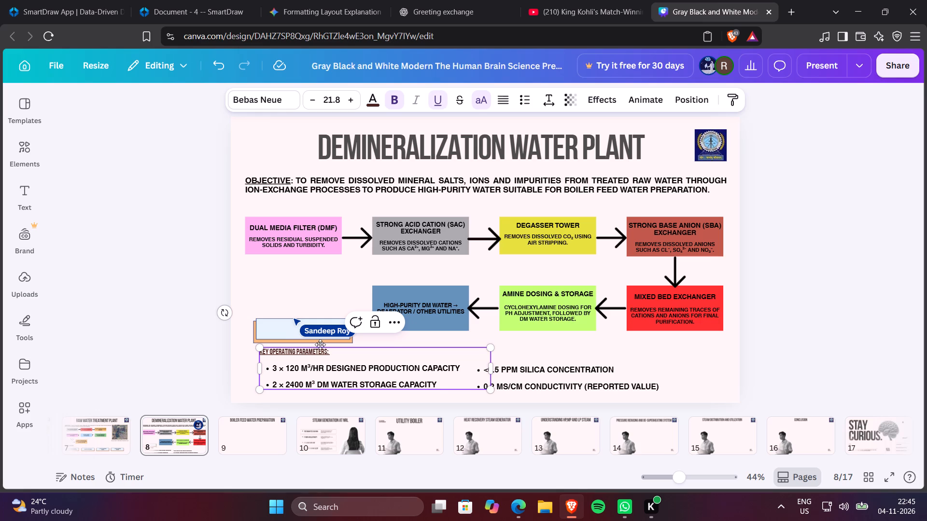
pyautogui.moveTo(293, 325); pyautogui.dragTo(293, 347)
pyautogui.moveTo(287, 332); pyautogui.dragTo(287, 345)
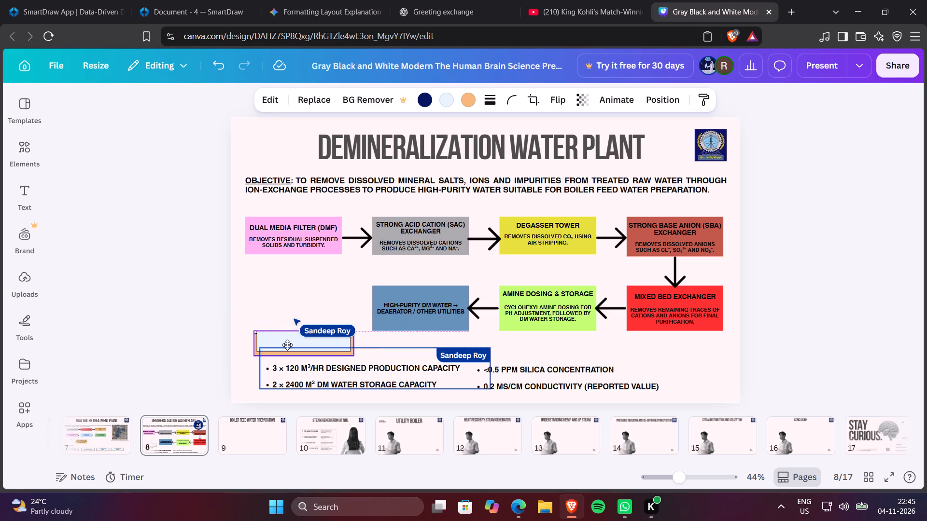
pyautogui.moveTo(287, 345); pyautogui.dragTo(288, 325)
pyautogui.click(319, 354)
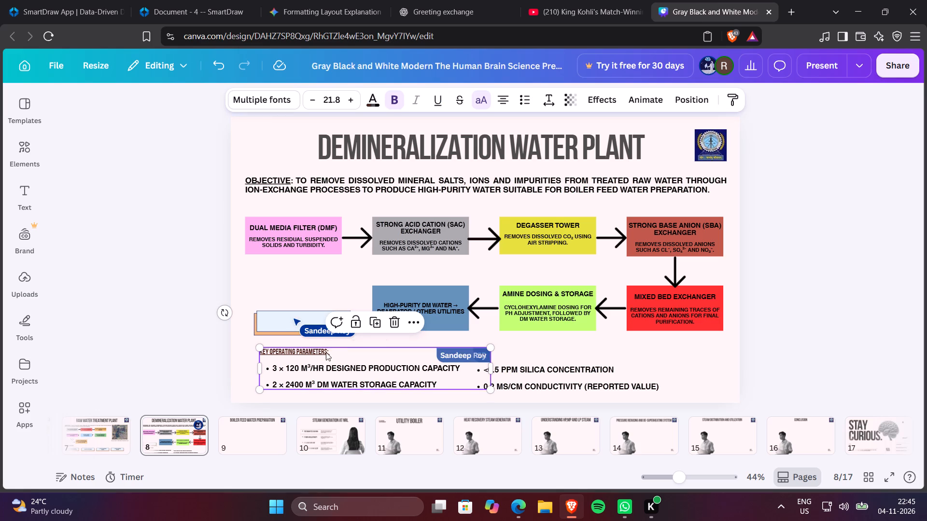
pyautogui.rightClick(300, 272)
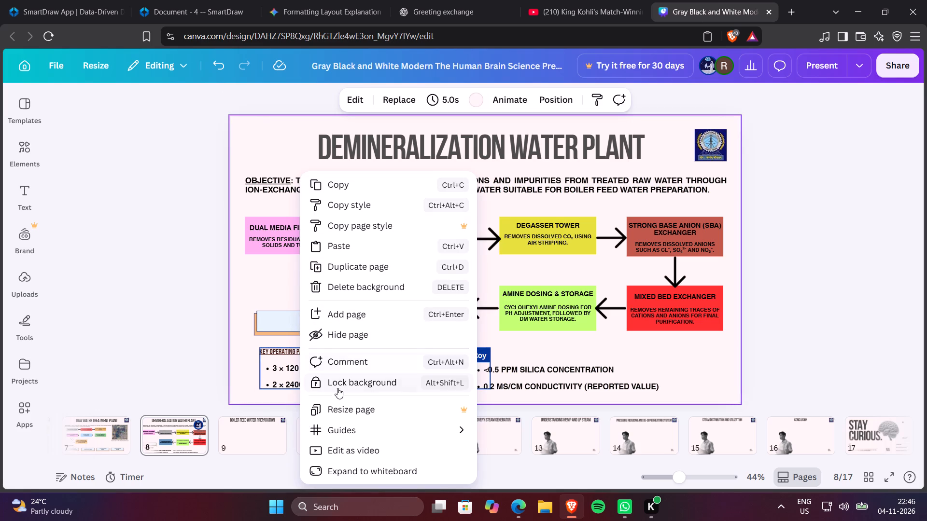
pyautogui.click(283, 289)
# Add a new text box and place it inside the empty orange-edged box above the parameters.
pyautogui.click(27, 196)
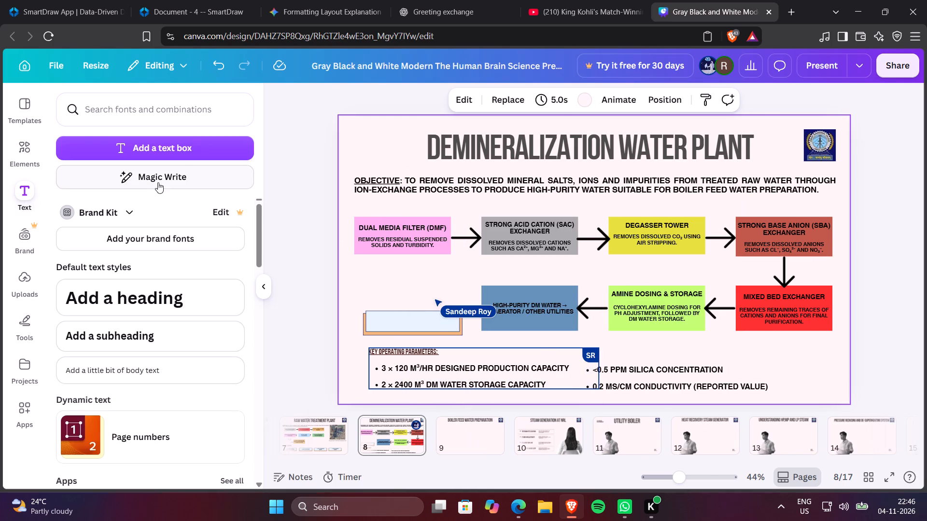
pyautogui.click(174, 153)
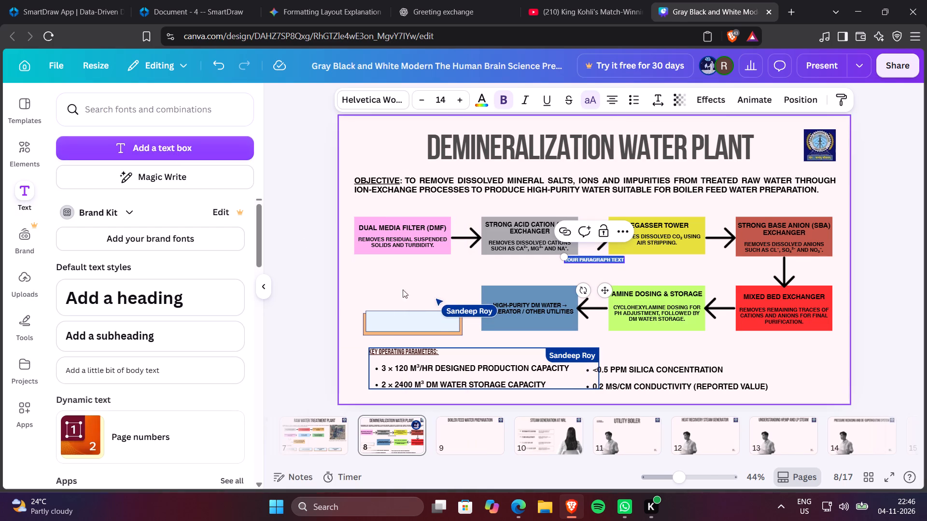
pyautogui.moveTo(582, 259); pyautogui.dragTo(521, 287)
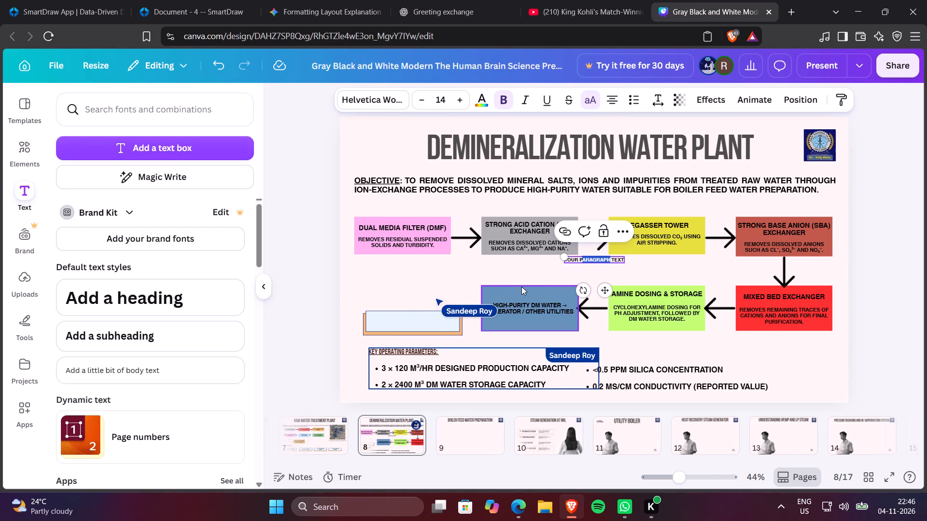
pyautogui.moveTo(521, 287); pyautogui.dragTo(532, 282)
pyautogui.click(592, 259)
pyautogui.click(591, 260)
pyautogui.click(587, 260)
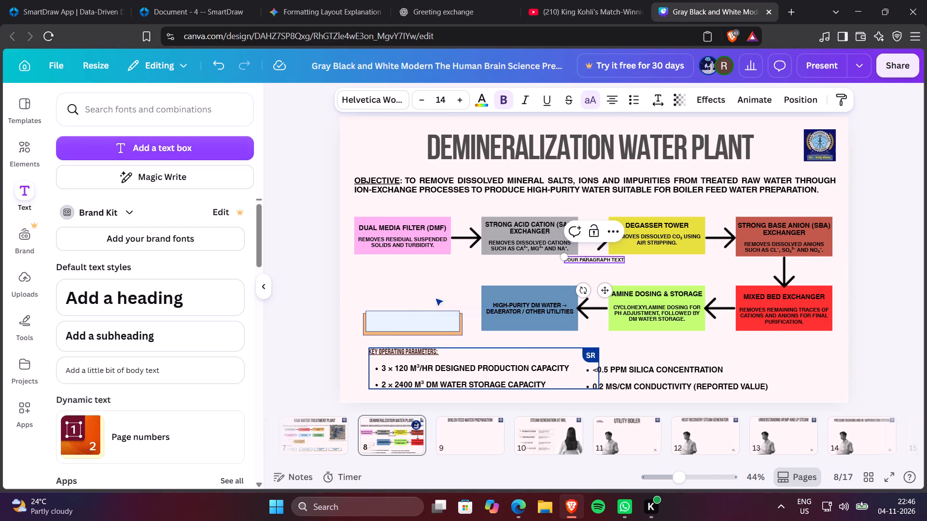
pyautogui.click(587, 259)
pyautogui.moveTo(577, 256); pyautogui.dragTo(558, 266)
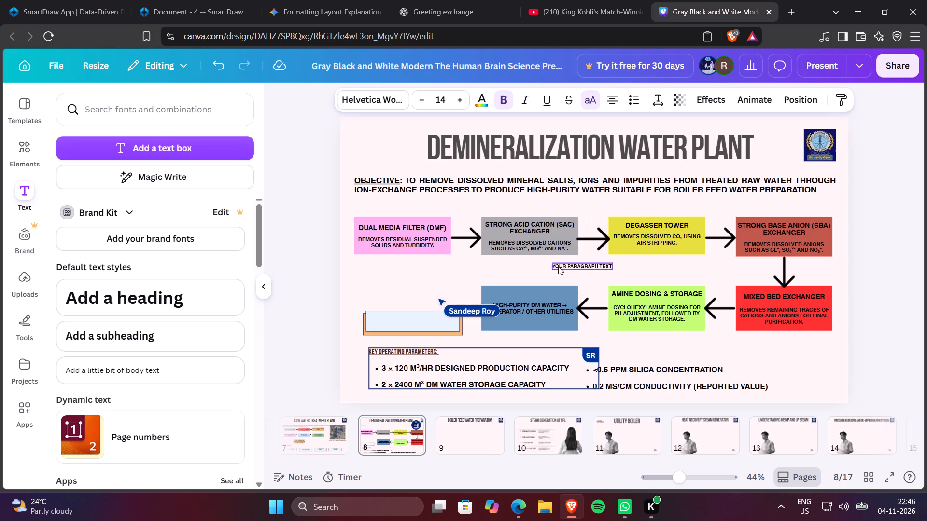
pyautogui.moveTo(558, 266); pyautogui.dragTo(391, 320)
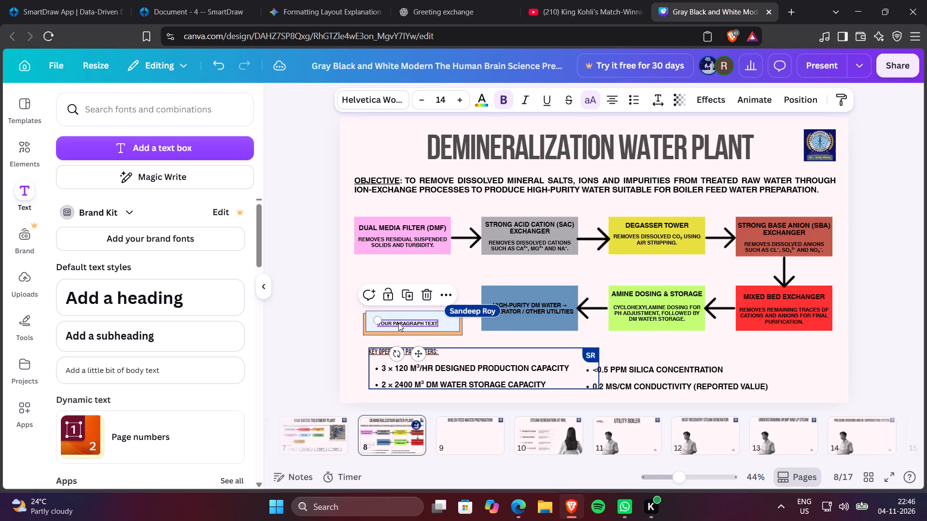
# Copy the "KEY OPERATING PARAMETERS:" heading text from the first parameters text box.
pyautogui.click(448, 356)
pyautogui.click(437, 353)
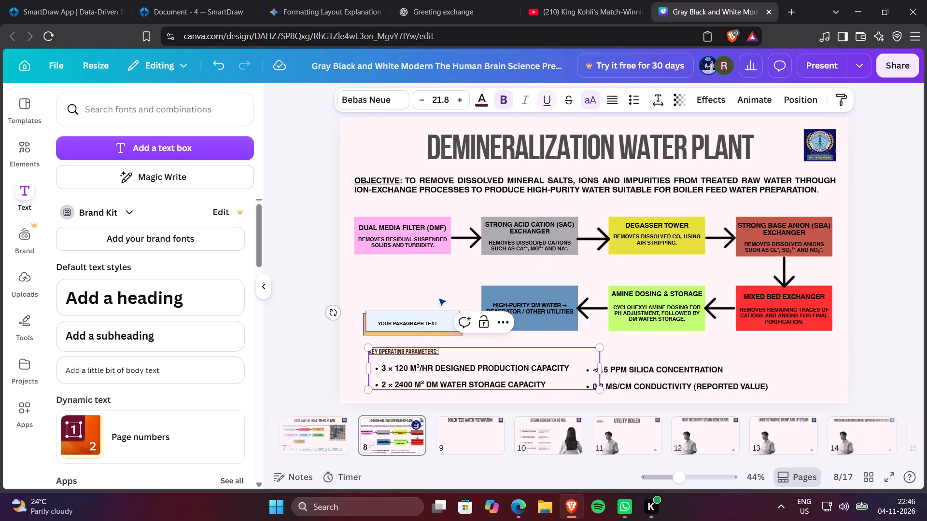
pyautogui.moveTo(438, 352); pyautogui.dragTo(400, 349)
pyautogui.click(437, 352)
pyautogui.click(439, 352)
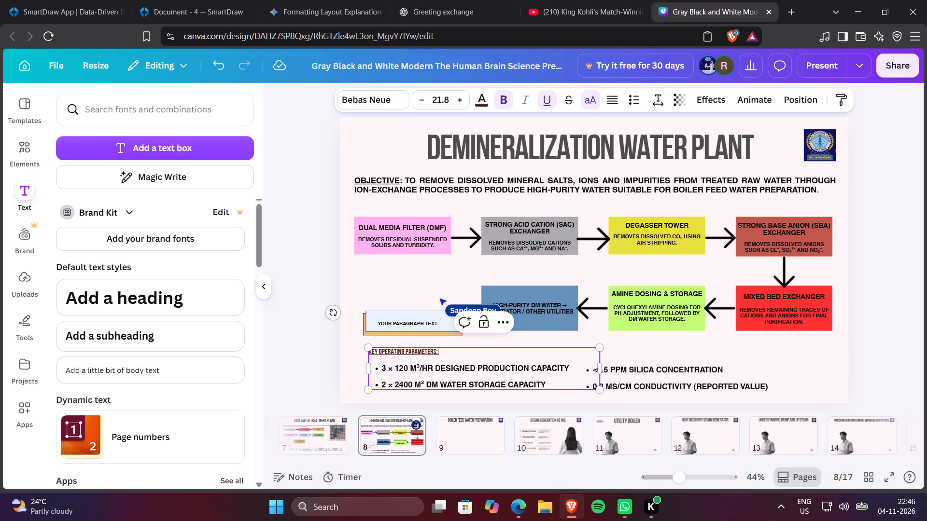
pyautogui.moveTo(439, 352); pyautogui.dragTo(369, 350)
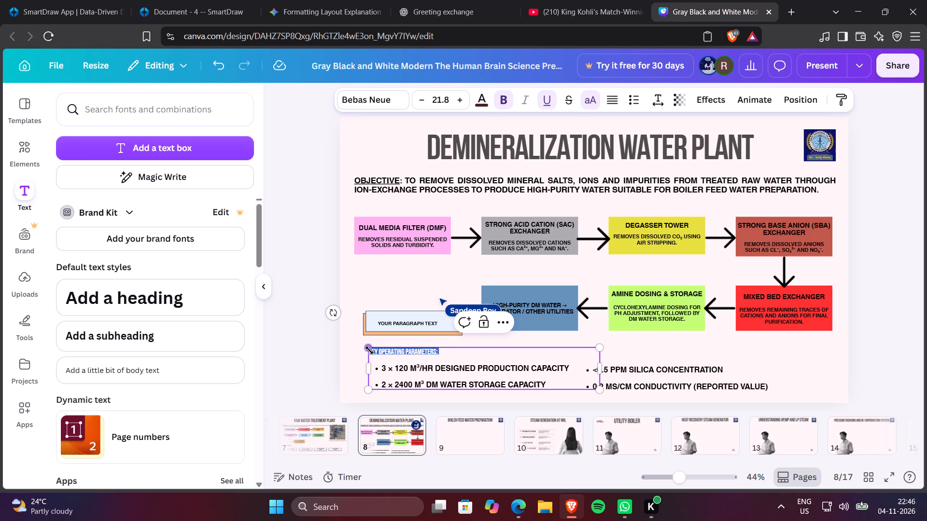
pyautogui.moveTo(369, 350); pyautogui.dragTo(366, 349)
pyautogui.rightClick(388, 353)
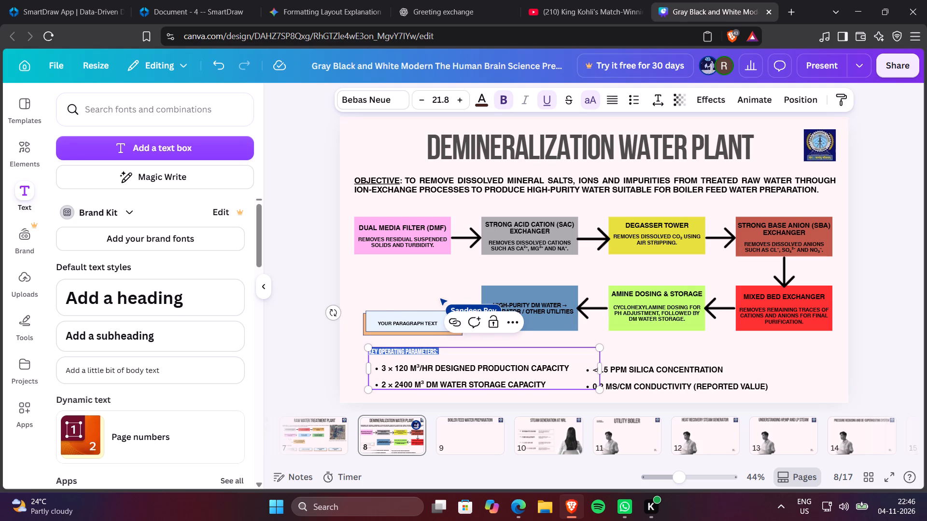
pyautogui.click(361, 293)
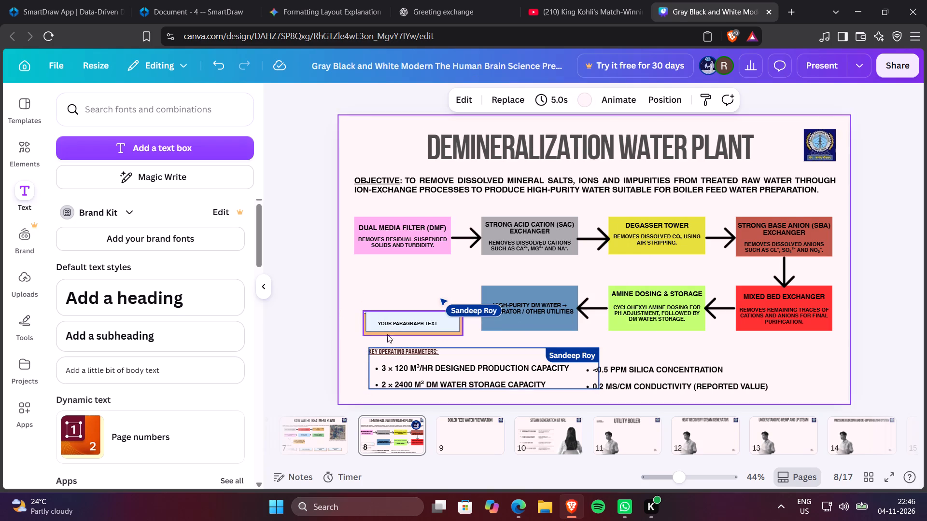
pyautogui.click(386, 345)
pyautogui.tripleClick(385, 347)
pyautogui.tripleClick(383, 349)
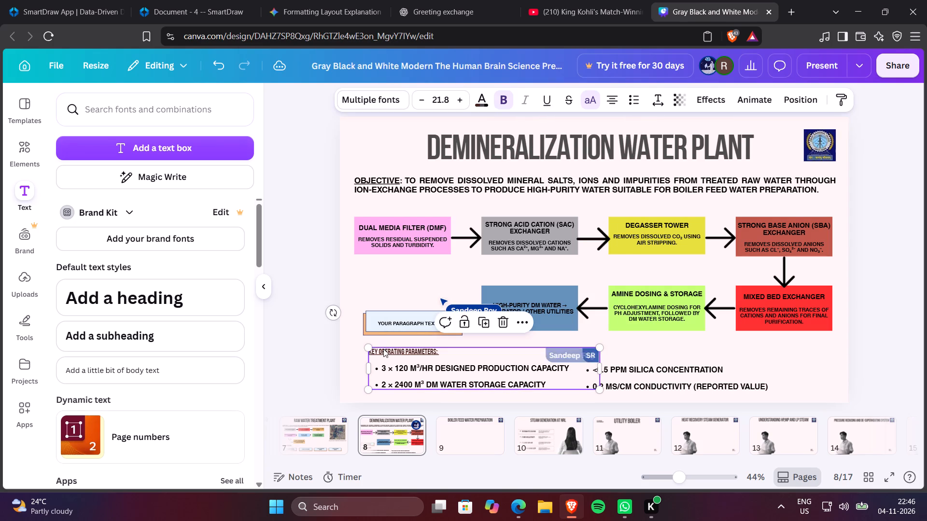
pyautogui.hotkey('ctrl', 'c')
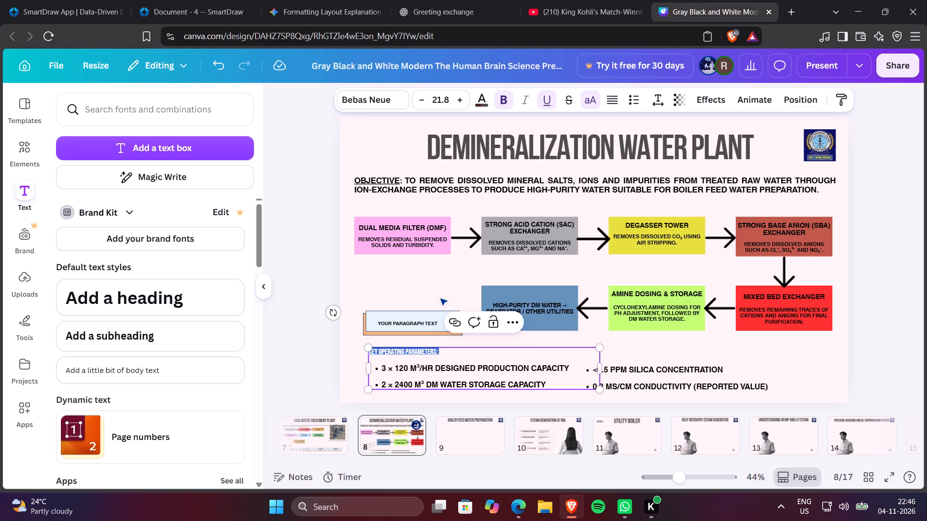
# Replace the placeholder text box with the copied "KEY OPERATING PARAMETERS:" heading, placed inside the orange-edged box.
pyautogui.click(416, 323)
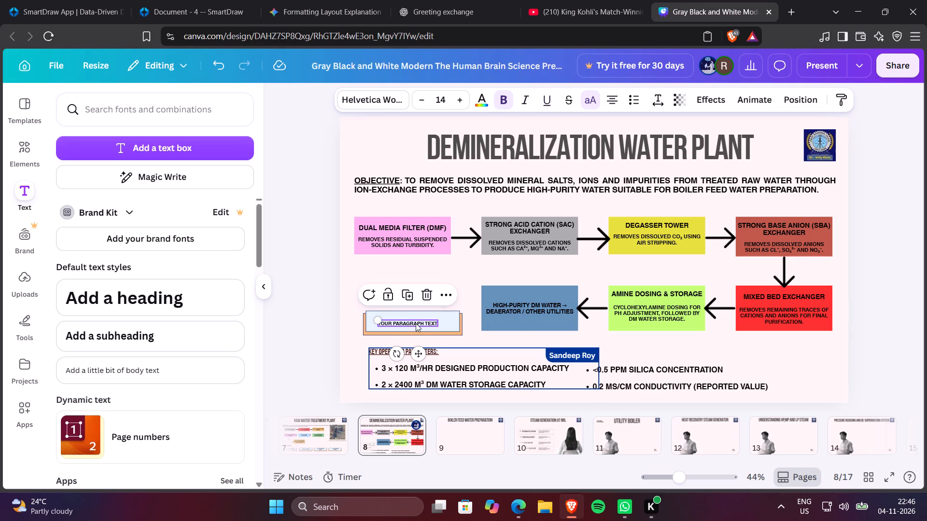
pyautogui.click(429, 300)
pyautogui.click(418, 321)
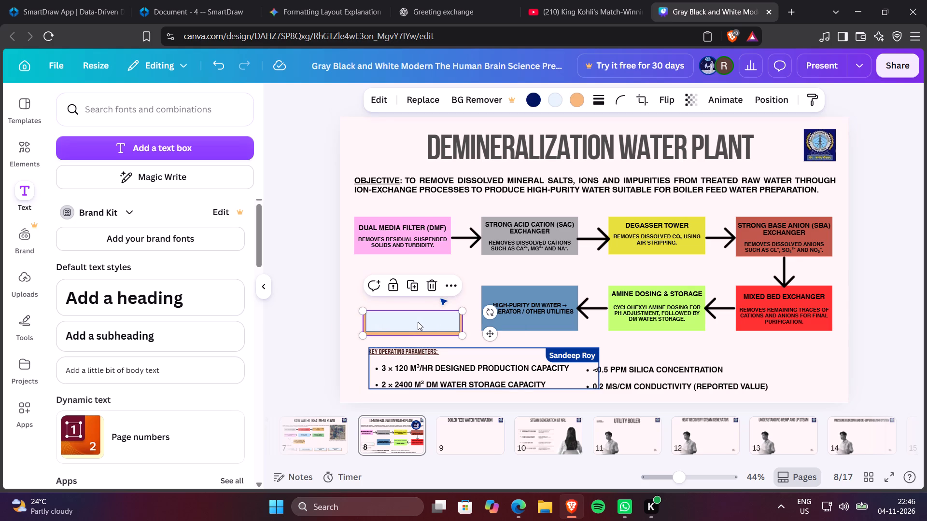
pyautogui.hotkey('ctrl', 'v')
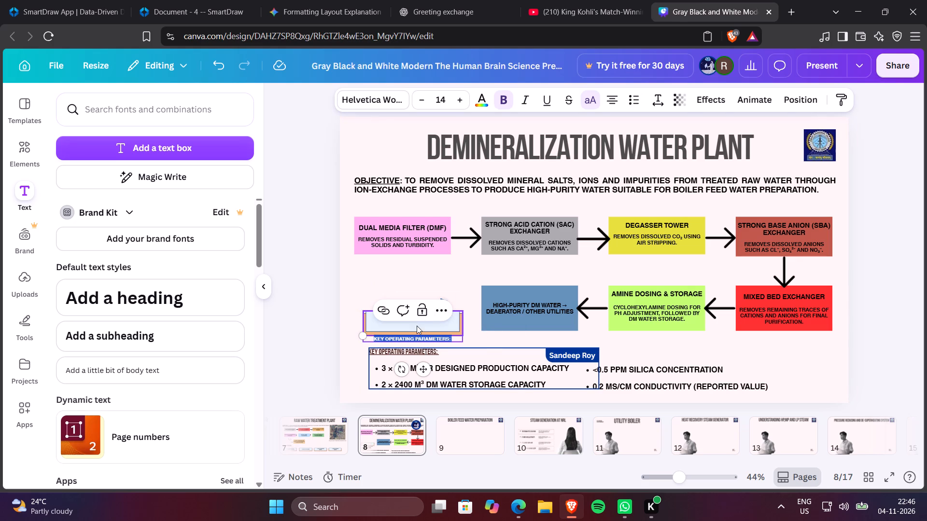
pyautogui.click(411, 338)
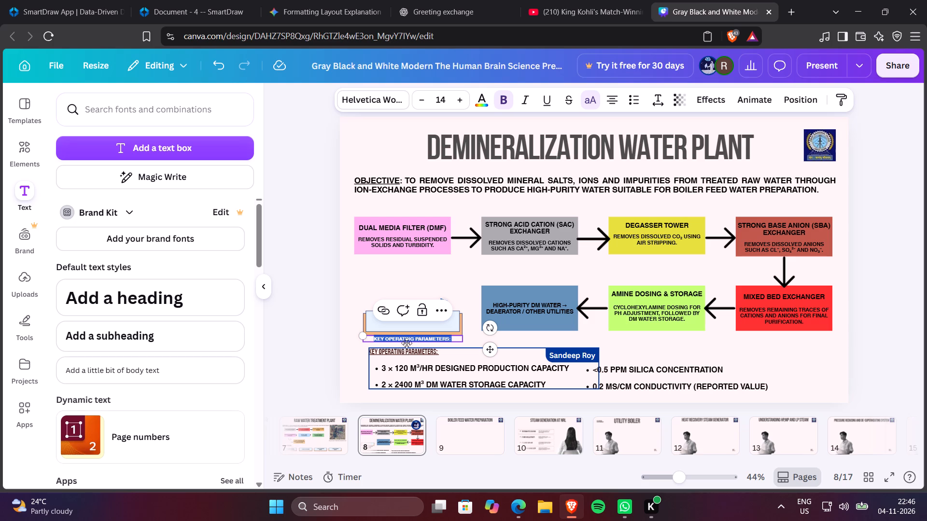
pyautogui.moveTo(407, 342); pyautogui.dragTo(411, 324)
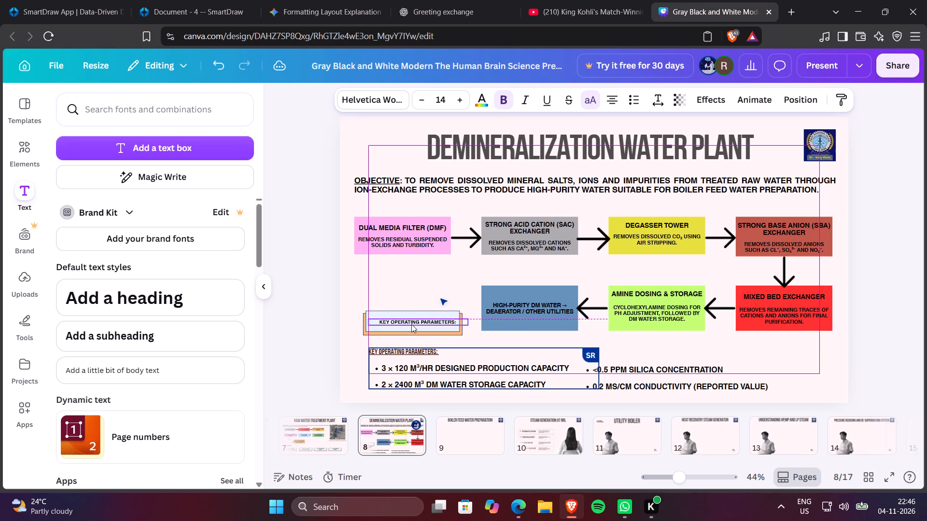
pyautogui.moveTo(411, 324); pyautogui.dragTo(408, 325)
# Set the boxed Key Operating Parameters heading to Bebas Neue at size 24.
pyautogui.click(387, 350)
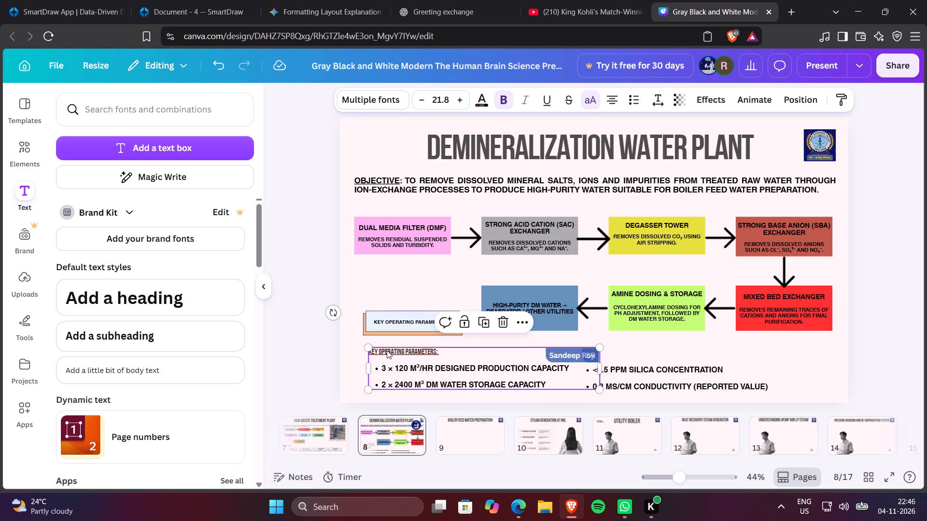
pyautogui.click(387, 350)
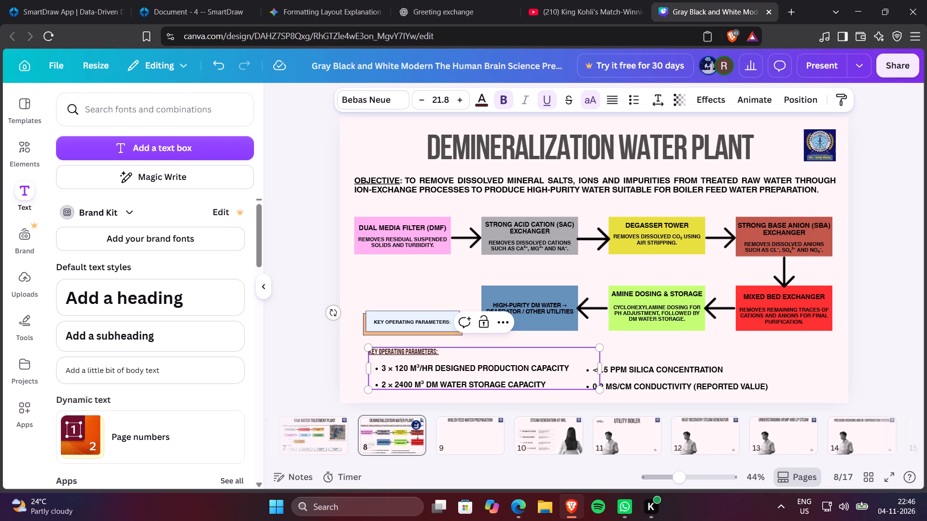
pyautogui.click(399, 322)
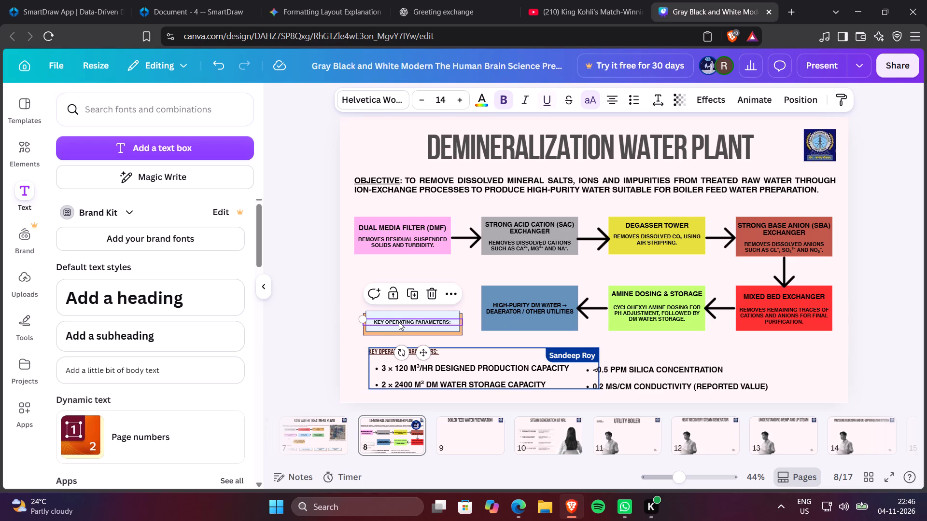
pyautogui.click(399, 322)
pyautogui.click(402, 89)
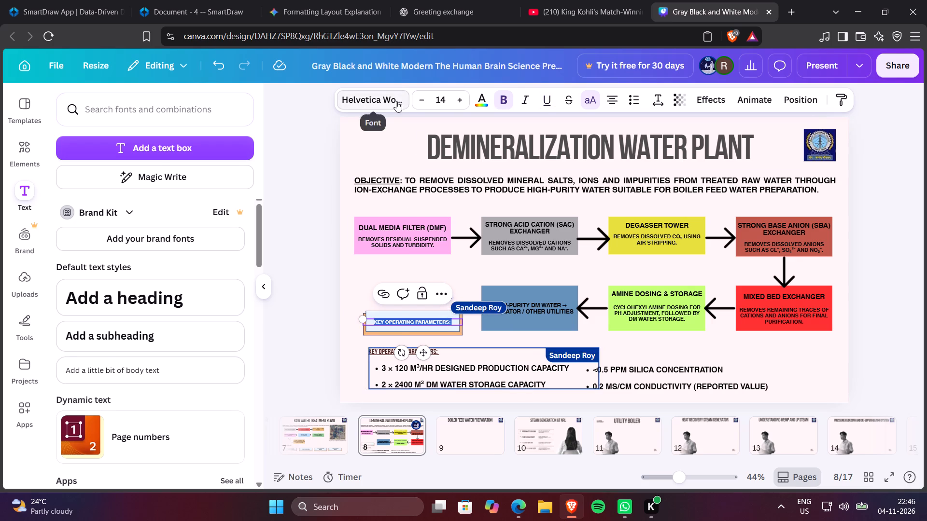
pyautogui.click(396, 101)
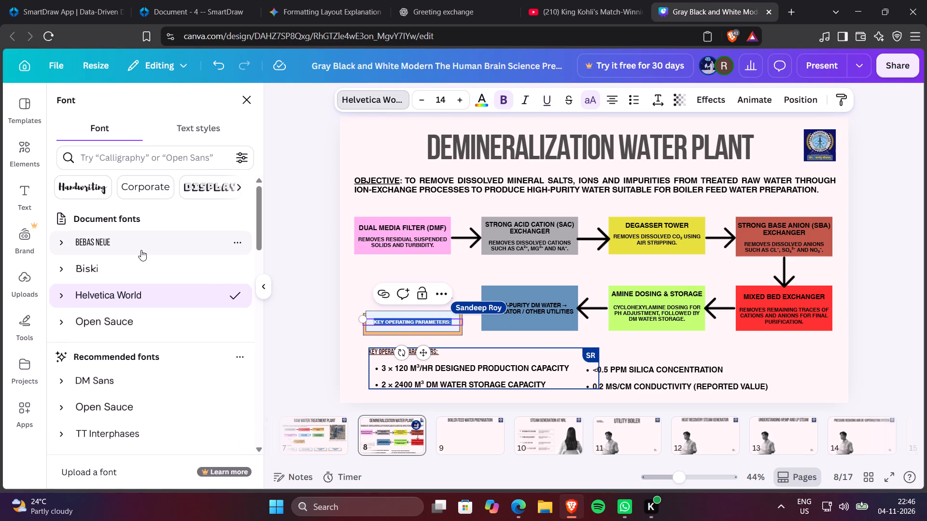
pyautogui.click(140, 249)
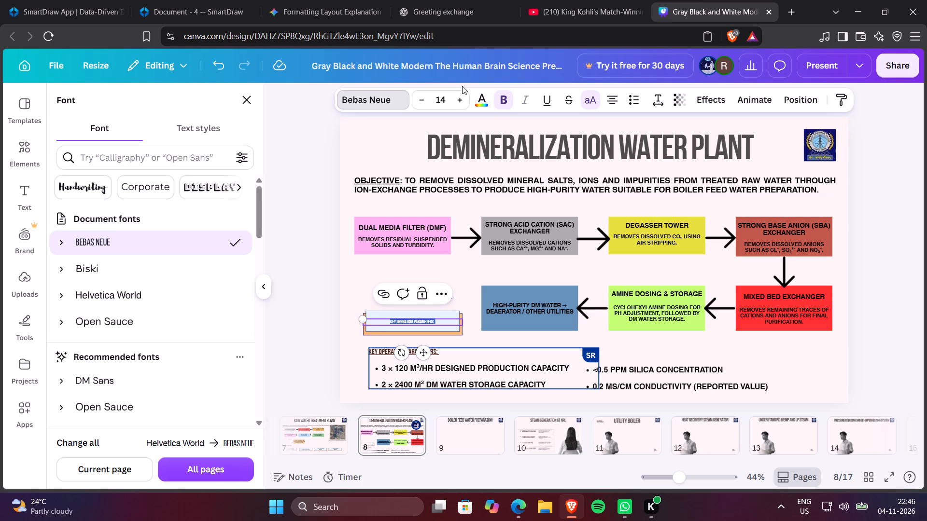
pyautogui.tripleClick(455, 98)
pyautogui.tripleClick(456, 97)
pyautogui.tripleClick(456, 96)
pyautogui.tripleClick(456, 96)
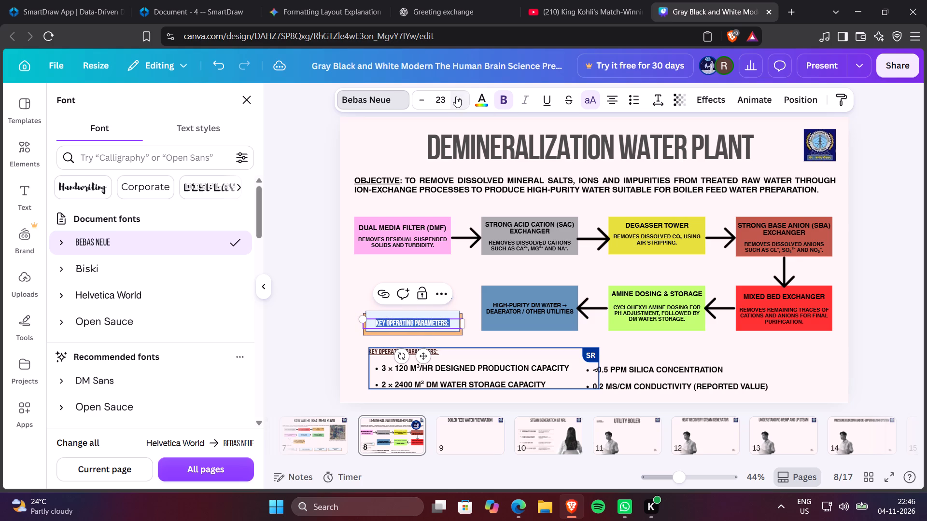
pyautogui.click(428, 100)
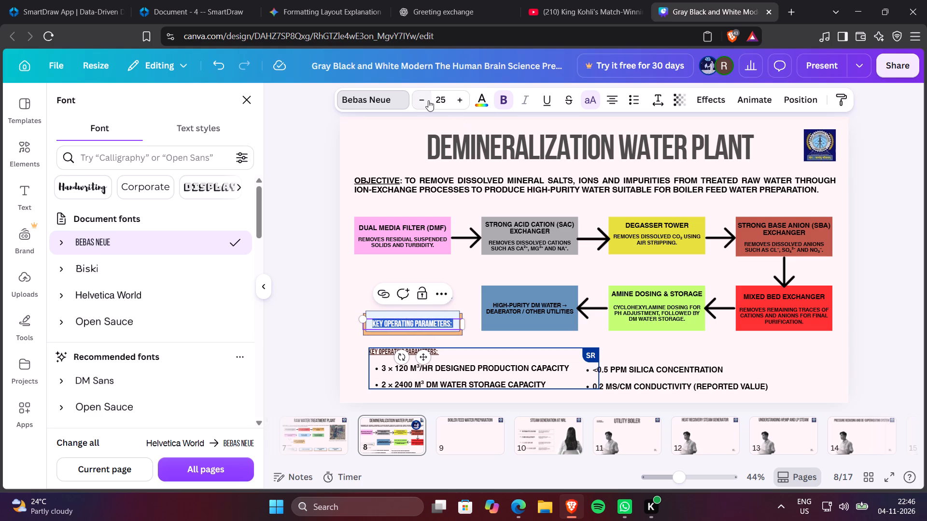
pyautogui.click(428, 100)
pyautogui.click(370, 160)
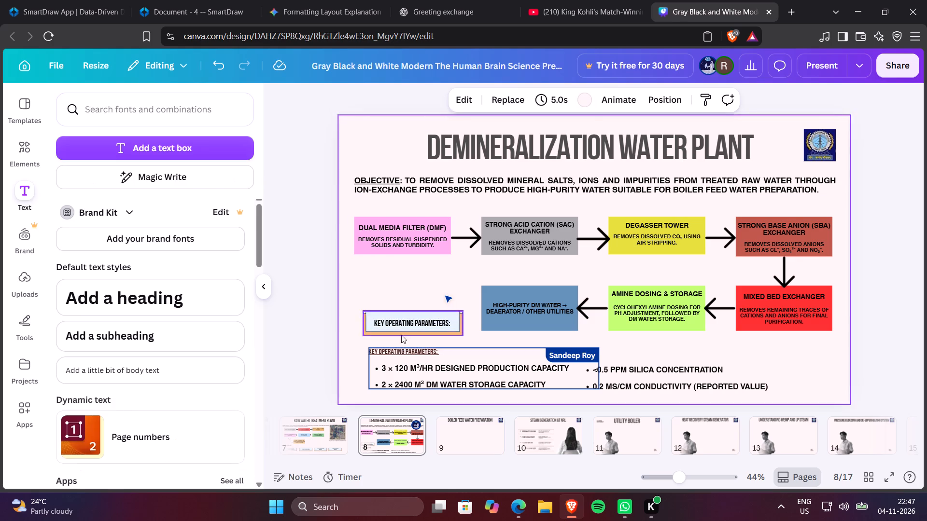
# Delete the original underlined Key Operating Parameters heading above the two capacity bullets.
pyautogui.click(398, 352)
pyautogui.click(397, 352)
pyautogui.click(398, 351)
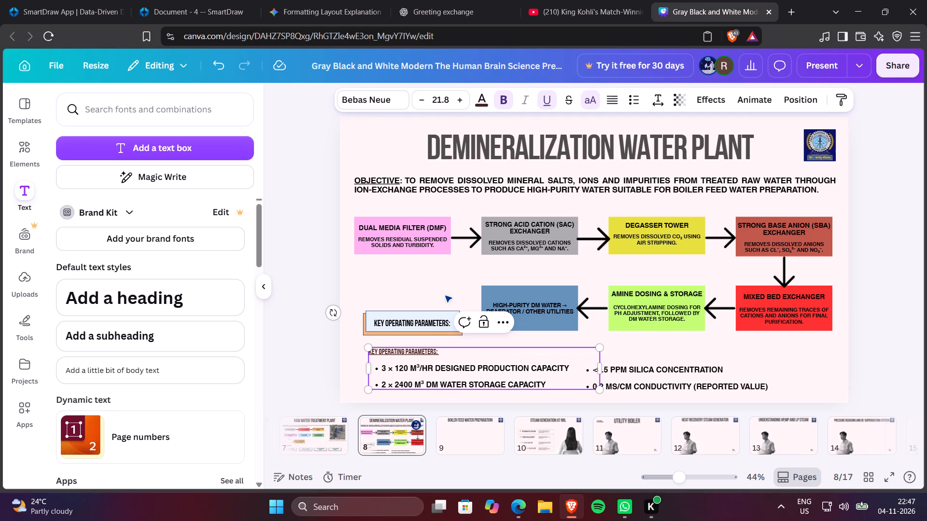
pyautogui.moveTo(443, 348); pyautogui.dragTo(369, 352)
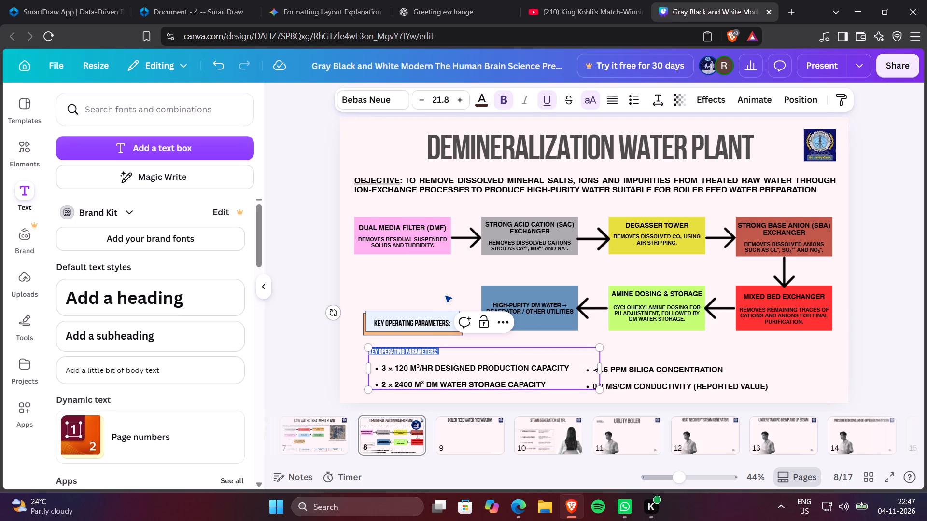
pyautogui.moveTo(369, 352); pyautogui.dragTo(369, 353)
pyautogui.press('BackSpace')
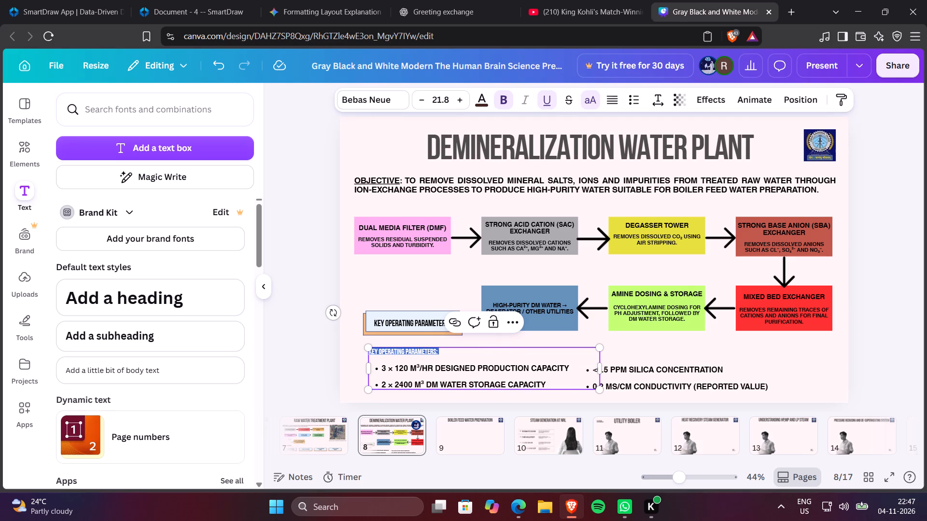
pyautogui.click(478, 355)
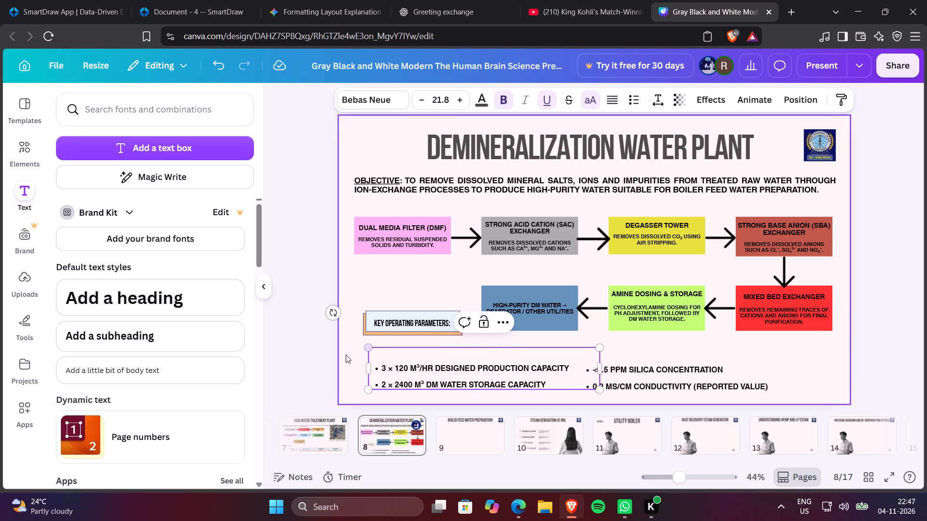
pyautogui.click(349, 357)
# Lower the orange-edged box to just above the capacity bullets and realign the Key Operating Parameters heading inside it.
pyautogui.click(390, 326)
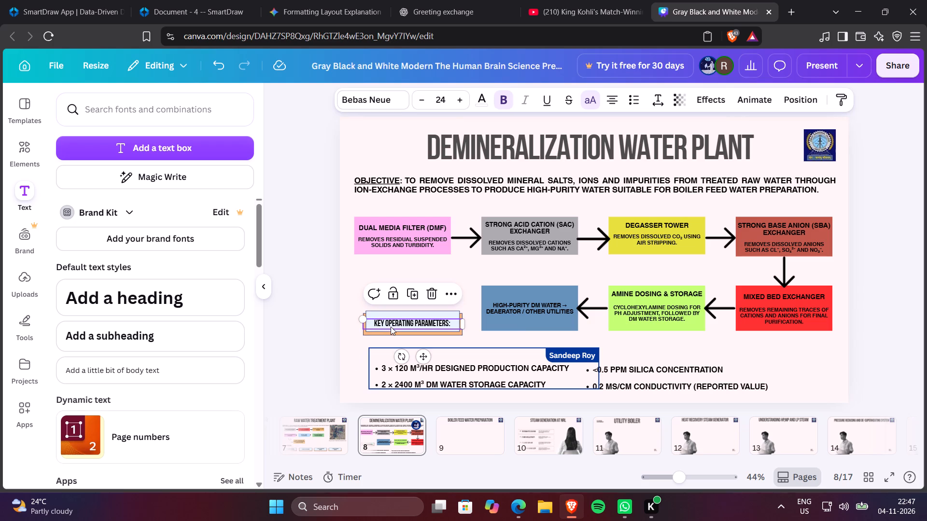
pyautogui.click(391, 327)
pyautogui.click(376, 313)
pyautogui.moveTo(375, 315); pyautogui.dragTo(372, 329)
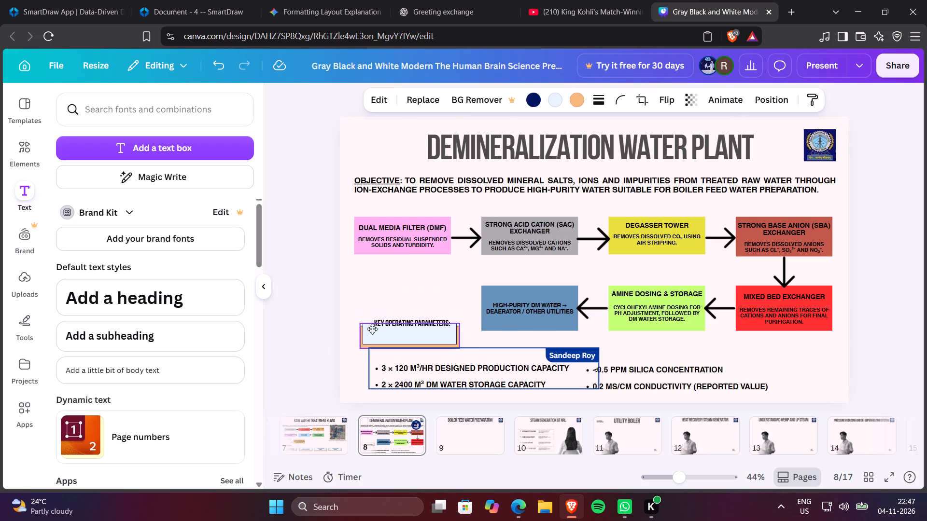
pyautogui.moveTo(372, 329); pyautogui.dragTo(377, 341)
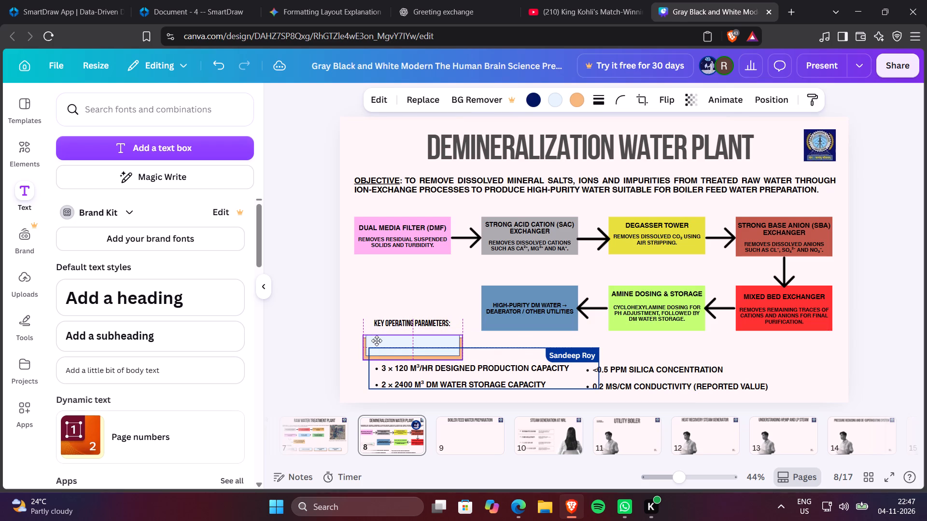
pyautogui.moveTo(377, 341); pyautogui.dragTo(378, 334)
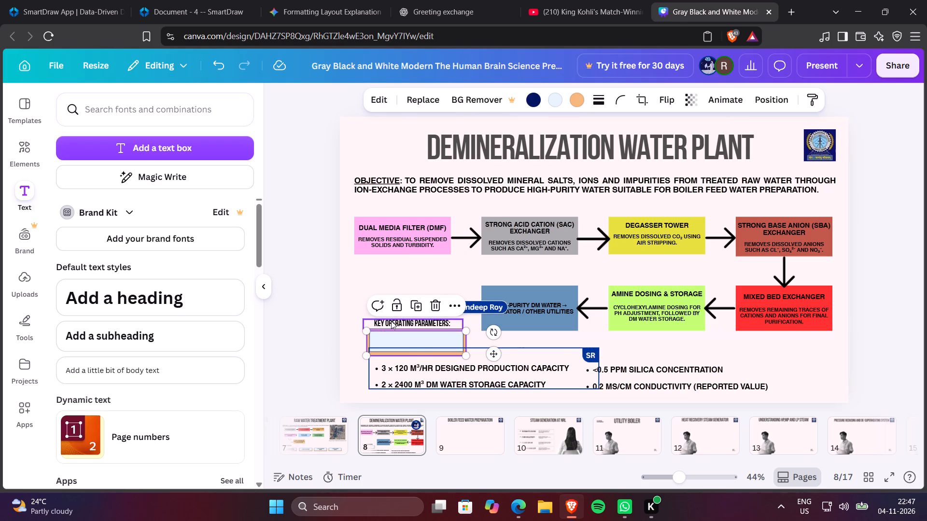
pyautogui.click(391, 321)
pyautogui.moveTo(391, 321); pyautogui.dragTo(392, 339)
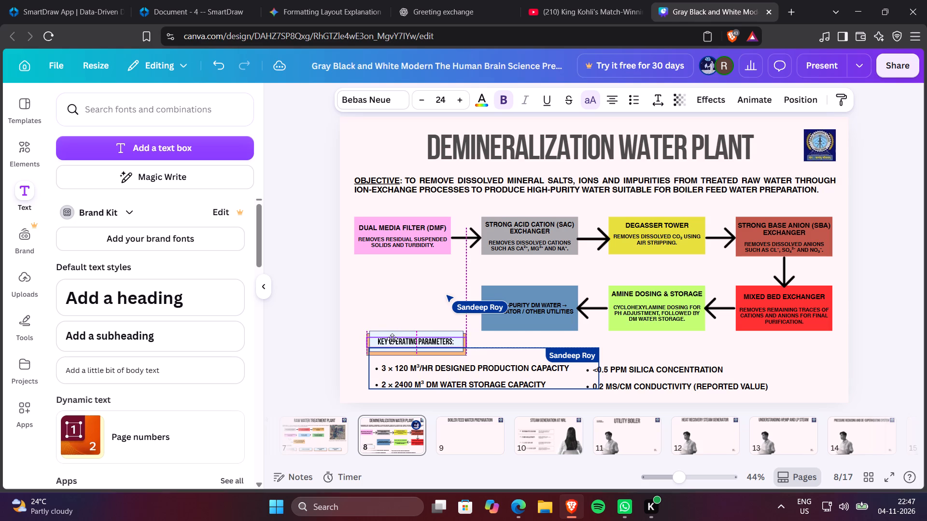
pyautogui.moveTo(392, 339); pyautogui.dragTo(393, 340)
pyautogui.click(391, 319)
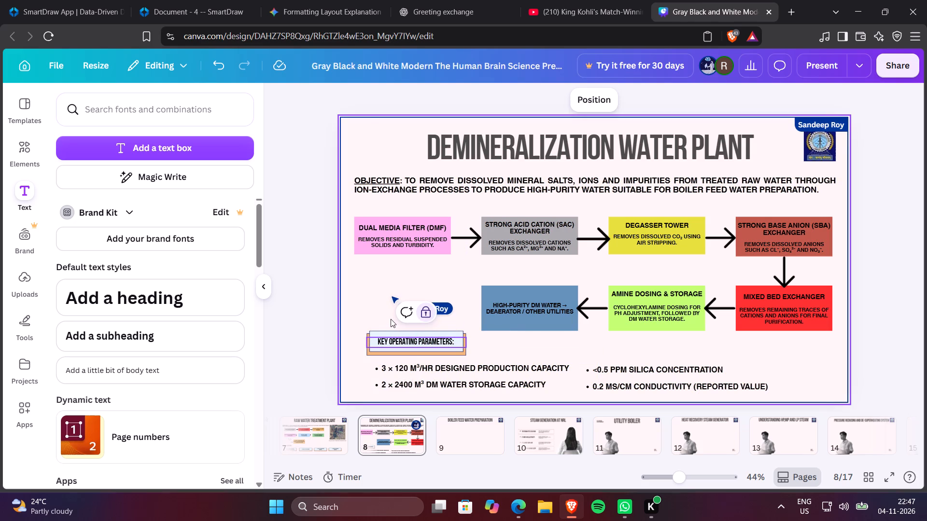
pyautogui.hotkey('ctrl', 'z')
pyautogui.click(365, 296)
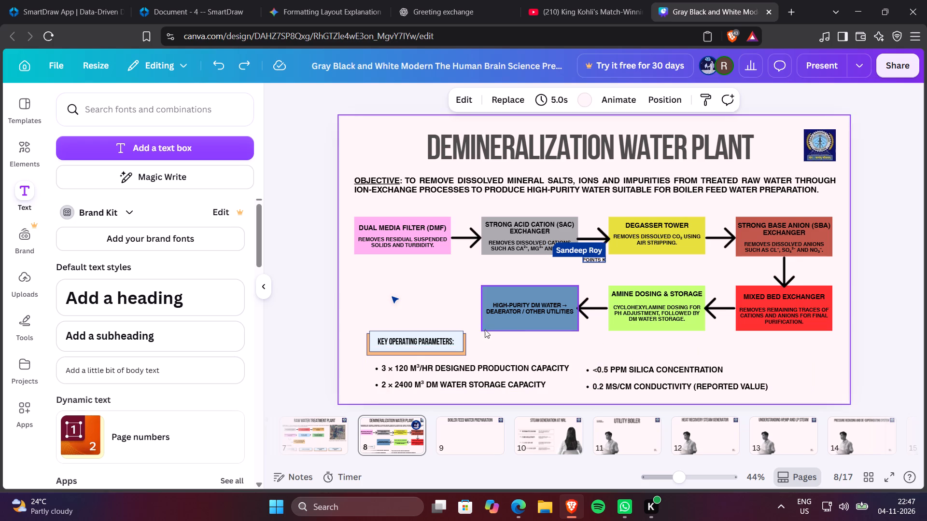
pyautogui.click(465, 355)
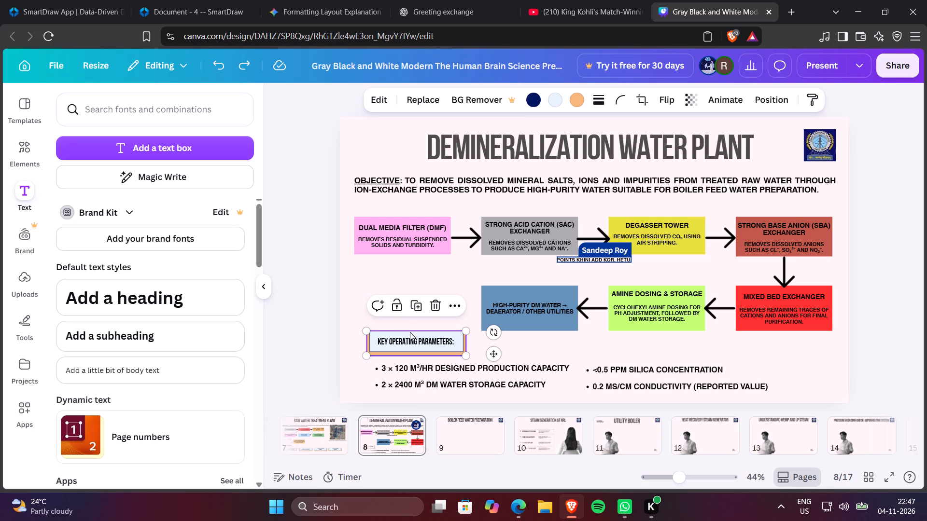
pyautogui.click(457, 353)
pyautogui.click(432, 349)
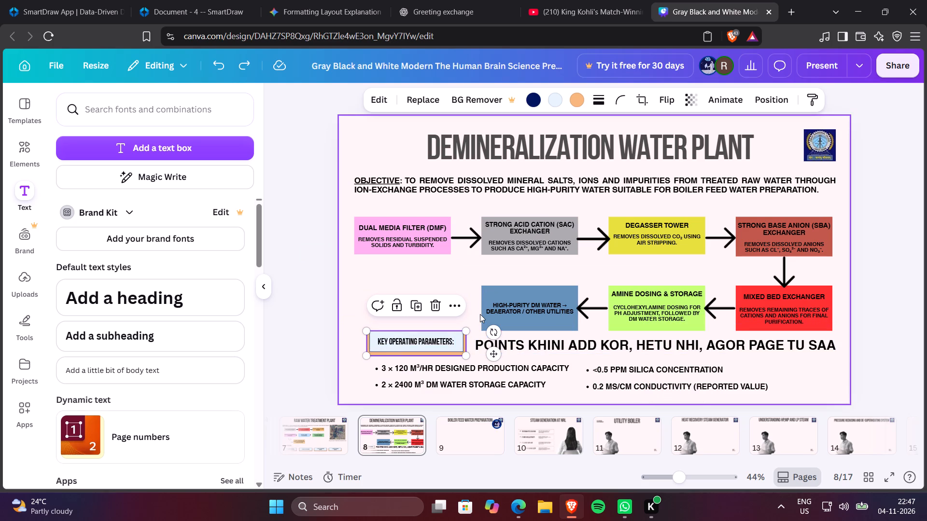
# After checking the Raw Water Treatment Plant slide, undo lowering the orange-edged box and deleting the underlined Key Operating Parameters heading on the Demineralization Water Plant slide.
pyautogui.click(309, 436)
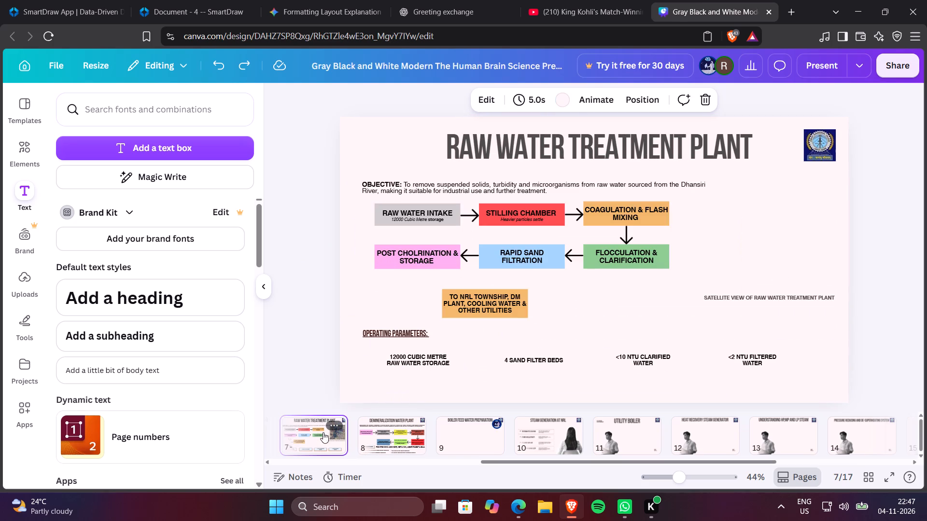
pyautogui.click(393, 434)
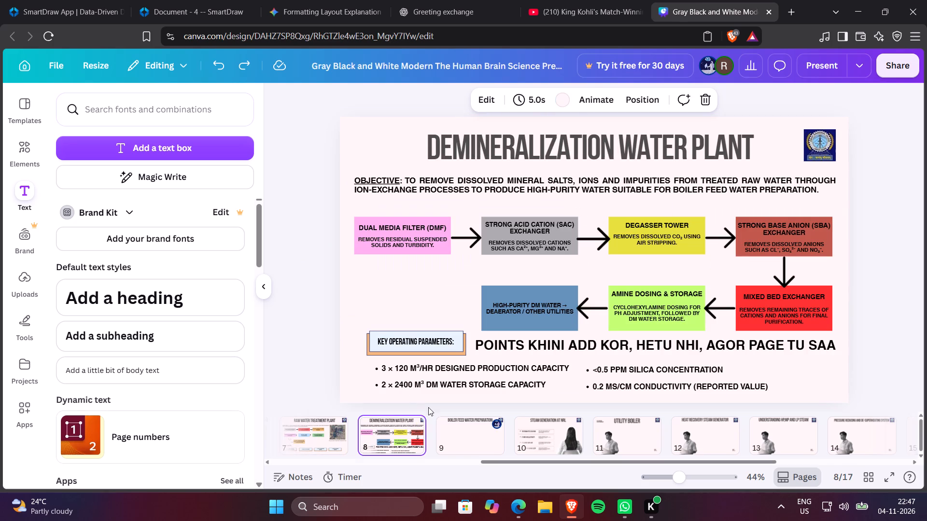
pyautogui.hotkey('ctrl', 'z')
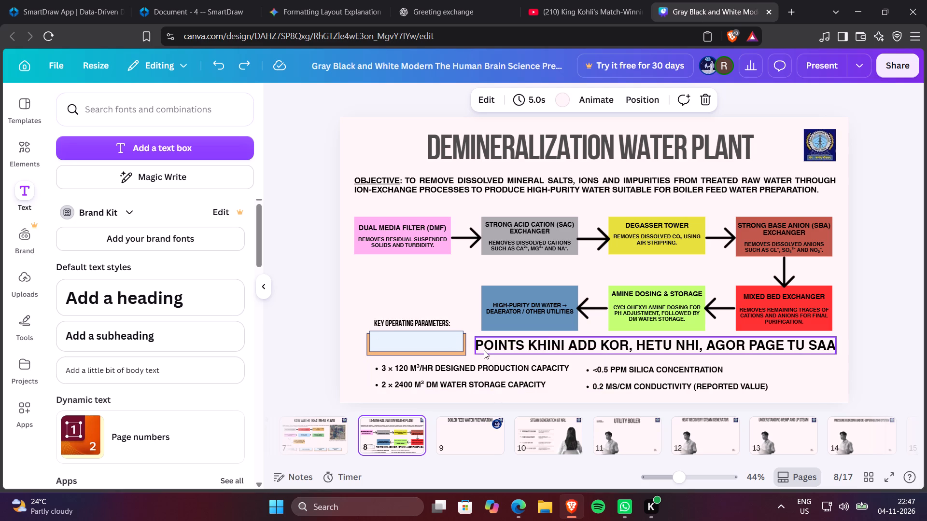
pyautogui.hotkey('ctrl', 'z')
pyautogui.hotkey('ctrl', 'z')
pyautogui.hotkey('ctrl', 'z')
pyautogui.hotkey('ctrl', 'z')
pyautogui.hotkey('ctrl', 'z')
pyautogui.hotkey('ctrl', 'z')
pyautogui.hotkey('ctrl', 'z')
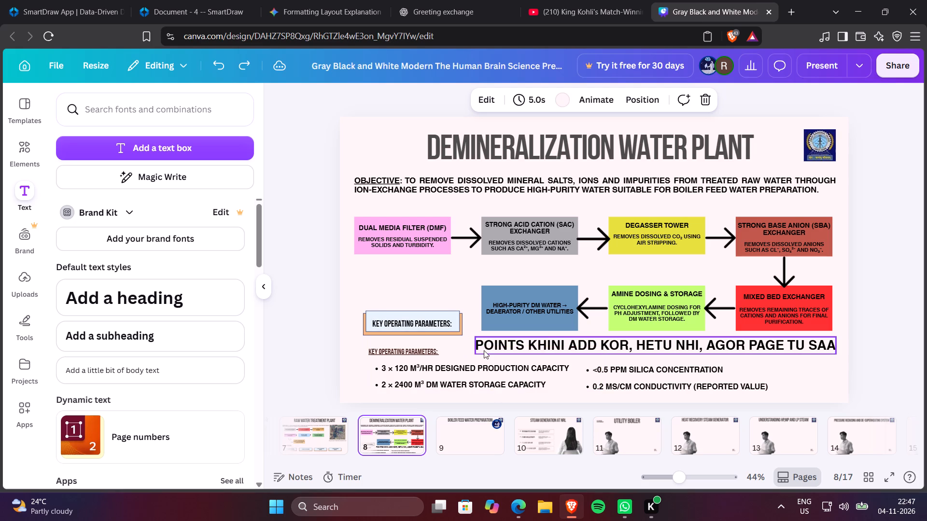
# Undo the font and size changes made to the Key Operating Parameters heading inside the orange-edged box.
pyautogui.hotkey('ctrl', 'z')
pyautogui.hotkey('ctrl', 'z')
pyautogui.hotkey('ctrl', 'z')
pyautogui.hotkey('ctrl', 'z')
pyautogui.hotkey('ctrl', 'z')
pyautogui.keyDown('ctrl'); pyautogui.click(484, 350); pyautogui.keyUp('ctrl')
pyautogui.hotkey('ctrl', 'z')
pyautogui.hotkey('ctrl', 'z')
pyautogui.hotkey('ctrl', 'z')
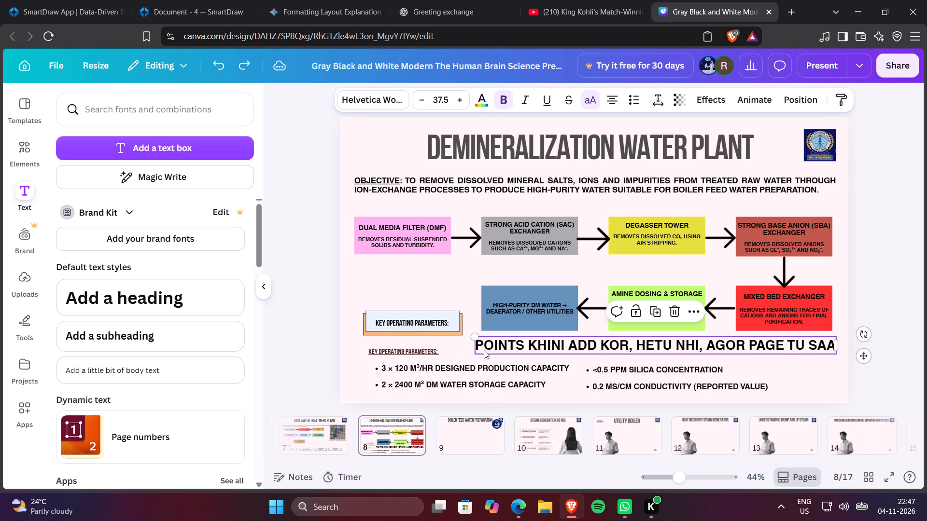
pyautogui.hotkey('ctrl', 'z')
pyautogui.hotkey('ctrl', 'z')
pyautogui.hotkey('ctrl', 'z')
pyautogui.hotkey('ctrl', 'z')
pyautogui.hotkey('ctrl', 'z')
pyautogui.hotkey('ctrl', 'z')
pyautogui.hotkey('ctrl', 'z')
pyautogui.hotkey('ctrl', 'z')
pyautogui.hotkey('ctrl', 'z')
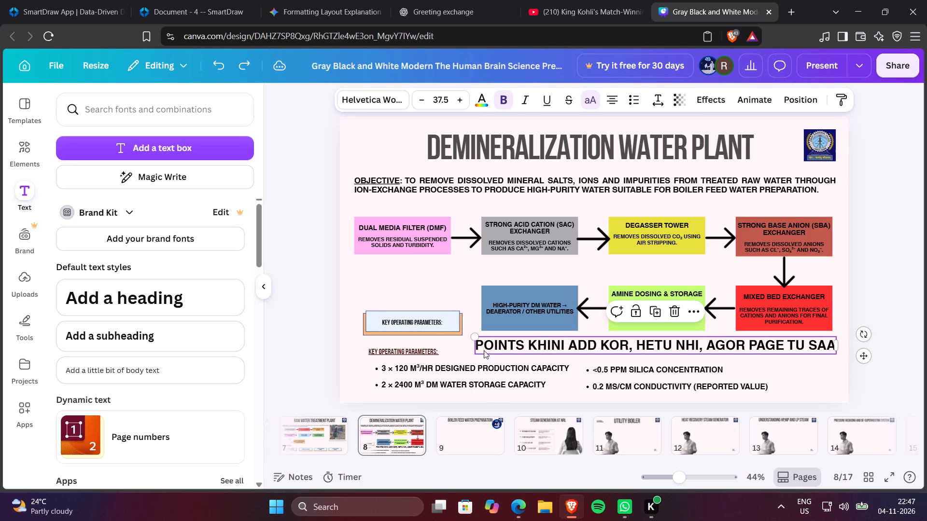
pyautogui.hotkey('ctrl', 'z')
pyautogui.hotkey('ctrl', 'z')
pyautogui.hotkey('ctrl', 'z')
pyautogui.hotkey('ctrl', 'z')
pyautogui.hotkey('ctrl', 'z')
pyautogui.hotkey('ctrl', 'z')
pyautogui.hotkey('ctrl', 'z')
pyautogui.hotkey('ctrl', 'z')
pyautogui.hotkey('ctrl', 'z')
pyautogui.hotkey('ctrl', 'z')
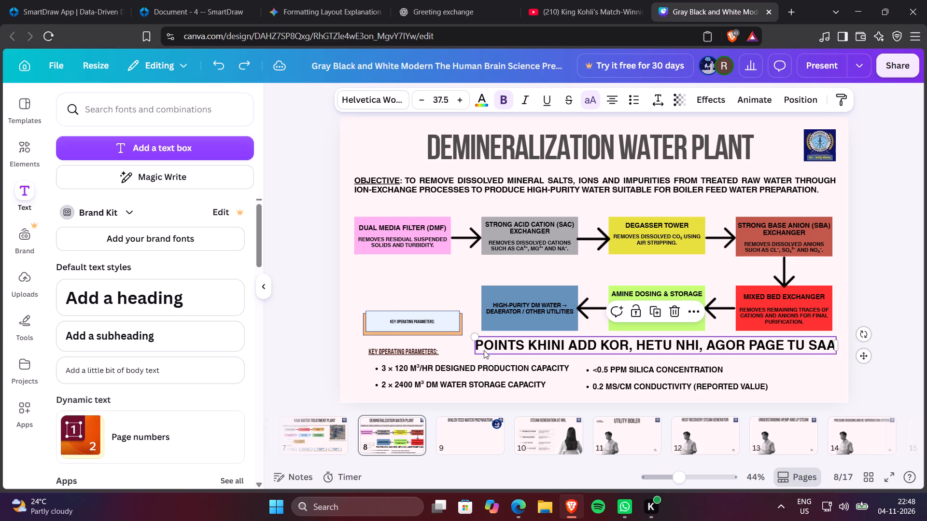
# Undo the replaced heading text and the insertion of its text box, leaving the orange-edged box empty.
pyautogui.hotkey('ctrl', 'z')
pyautogui.hotkey('ctrl', 'z')
pyautogui.hotkey('ctrl', 'z')
pyautogui.hotkey('ctrl', 'z')
pyautogui.hotkey('ctrl', 'z')
pyautogui.hotkey('ctrl', 'z')
pyautogui.hotkey('ctrl', 'z')
pyautogui.hotkey('ctrl', 'z')
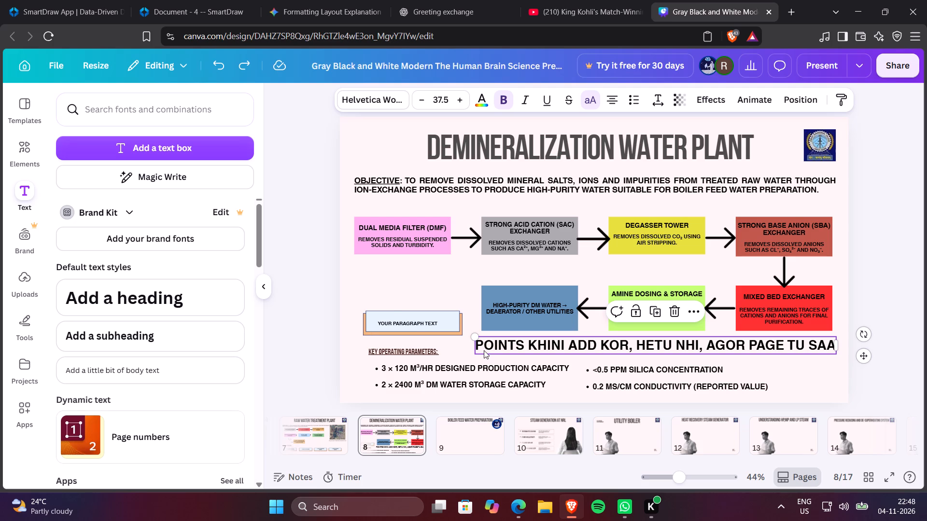
pyautogui.hotkey('ctrl', 'z')
pyautogui.hotkey('ctrl', 'z')
pyautogui.hotkey('ctrl', 'z')
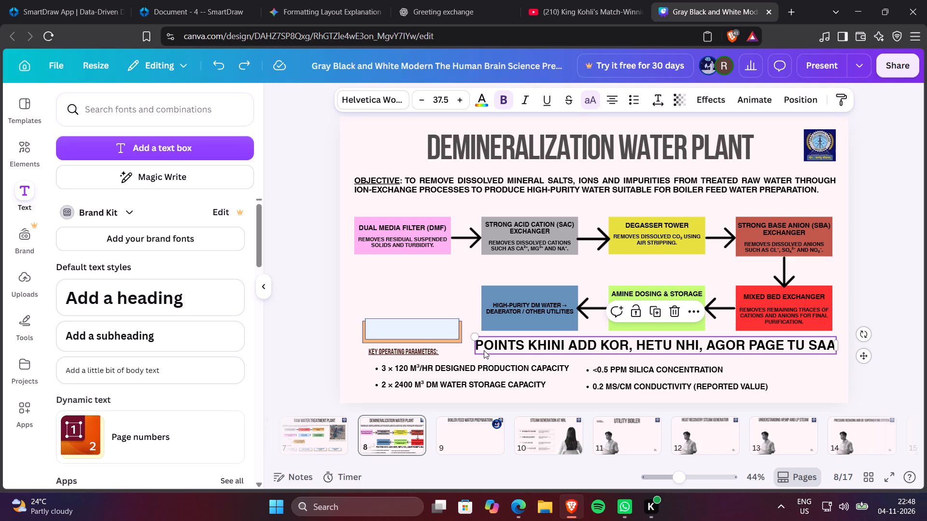
# Undo the orange-edged box's repositioning and the removal of the arrow and its "ENUKA BOX T BHORAI DE" note.
pyautogui.hotkey('ctrl', 'z')
pyautogui.hotkey('ctrl', 'z')
pyautogui.hotkey('ctrl', 'z')
pyautogui.hotkey('ctrl', 'z')
pyautogui.hotkey('ctrl', 'z')
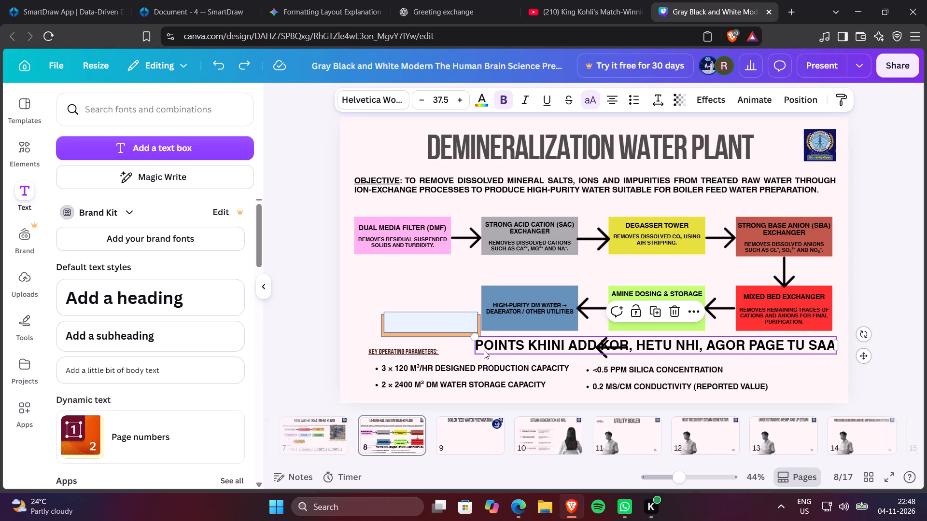
pyautogui.hotkey('ctrl', 'z')
pyautogui.hotkey('ctrl', 'z')
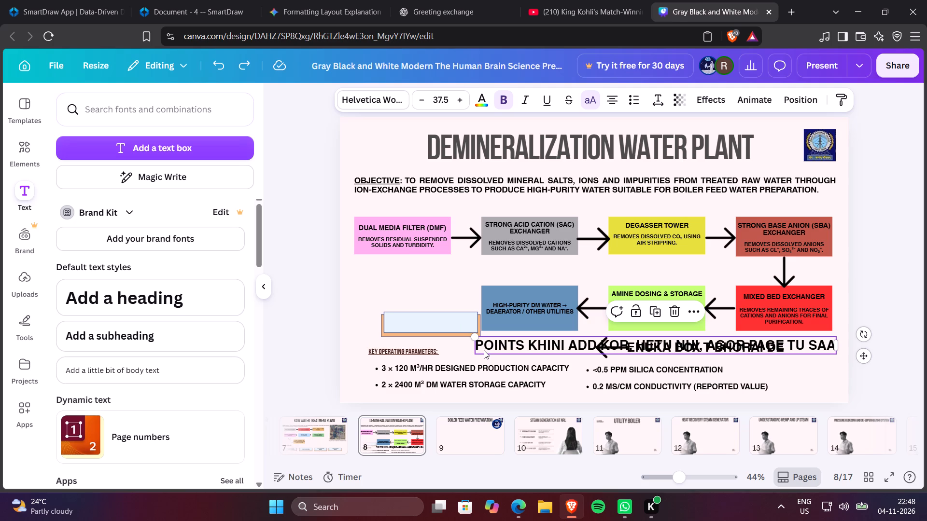
# Delete the entire "POINTS KHINI ADD KOR, HETU NHI, AGOR PAGE TU SAA" note above the parameter bullets.
pyautogui.click(509, 341)
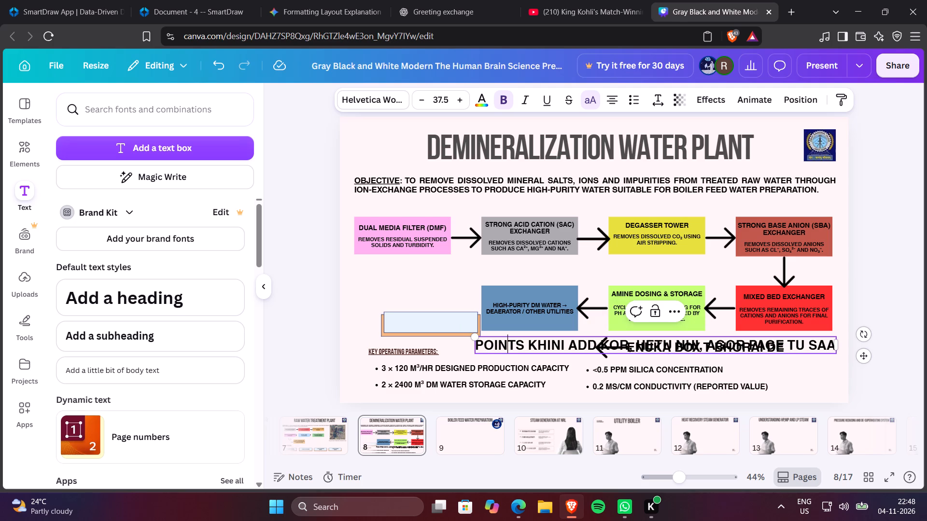
pyautogui.click(678, 304)
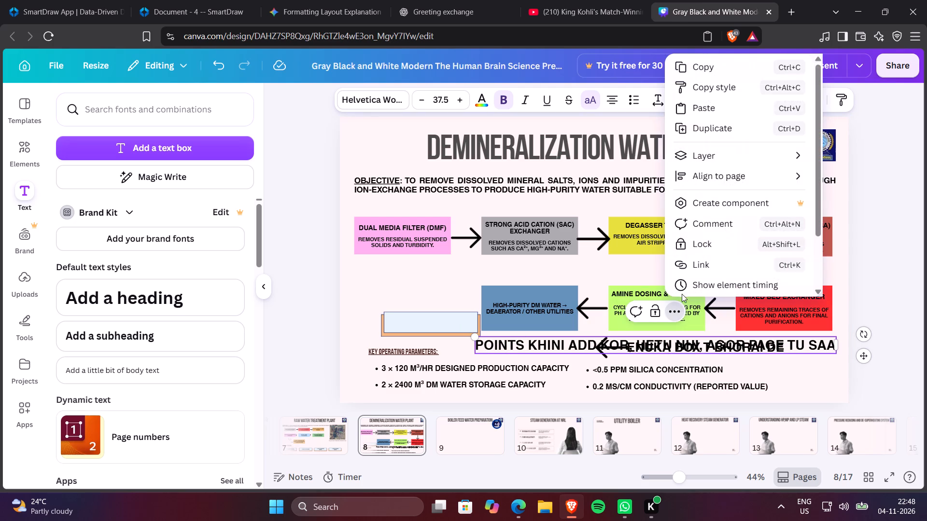
pyautogui.tripleClick(570, 345)
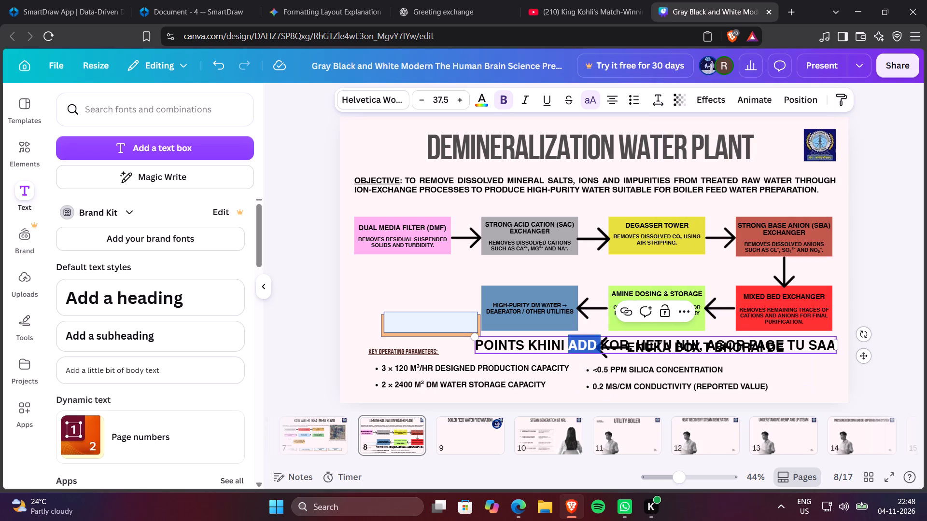
pyautogui.click(680, 310)
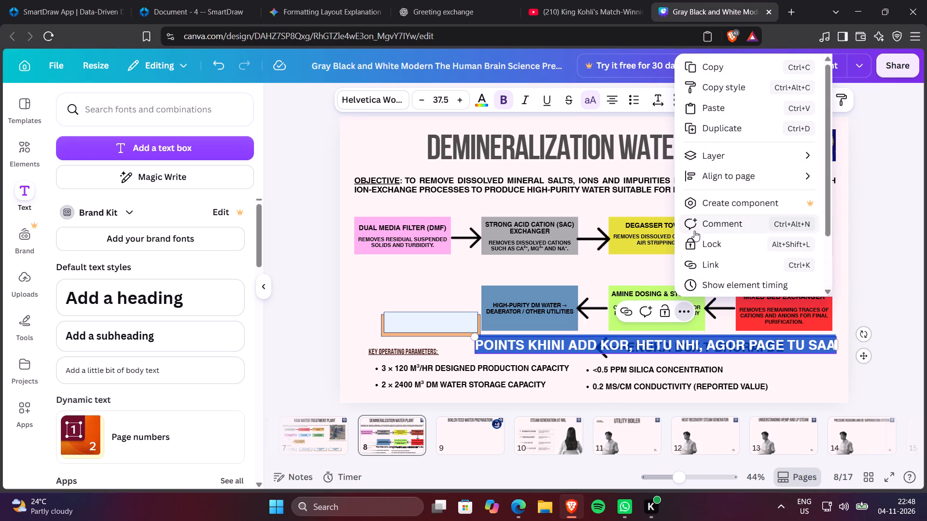
pyautogui.press('BackSpace')
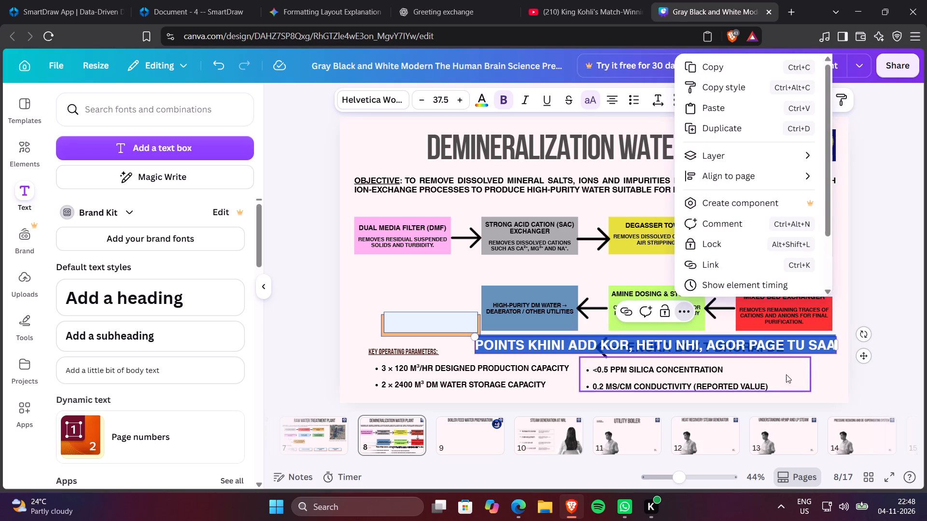
pyautogui.click(737, 352)
pyautogui.press('BackSpace')
pyautogui.press('BackSpace')
pyautogui.press('BackSpace')
pyautogui.press('BackSpace')
pyautogui.press('BackSpace')
pyautogui.press('BackSpace')
pyautogui.press('BackSpace')
pyautogui.press('BackSpace')
pyautogui.press('BackSpace')
pyautogui.press('BackSpace')
pyautogui.press('BackSpace')
pyautogui.press('BackSpace')
pyautogui.press('BackSpace')
pyautogui.press('BackSpace')
pyautogui.press('BackSpace')
pyautogui.press('BackSpace')
pyautogui.press('BackSpace')
pyautogui.press('BackSpace')
pyautogui.press('BackSpace')
pyautogui.press('BackSpace')
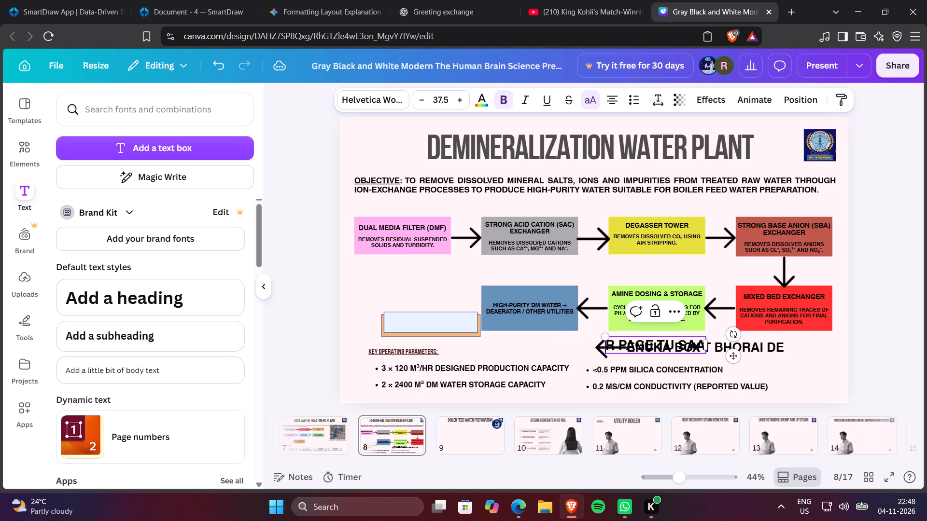
pyautogui.click(702, 351)
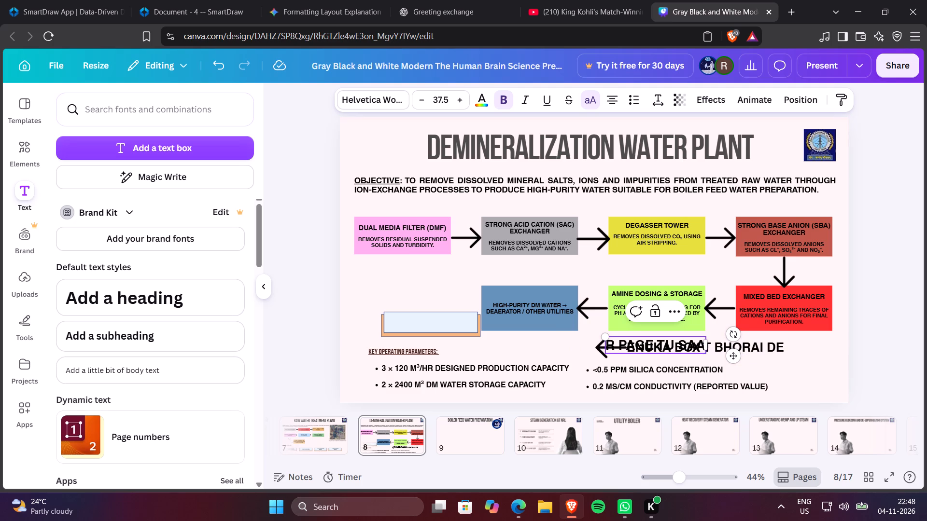
pyautogui.click(706, 351)
pyautogui.click(705, 346)
pyautogui.moveTo(704, 345); pyautogui.dragTo(602, 350)
pyautogui.press('BackSpace')
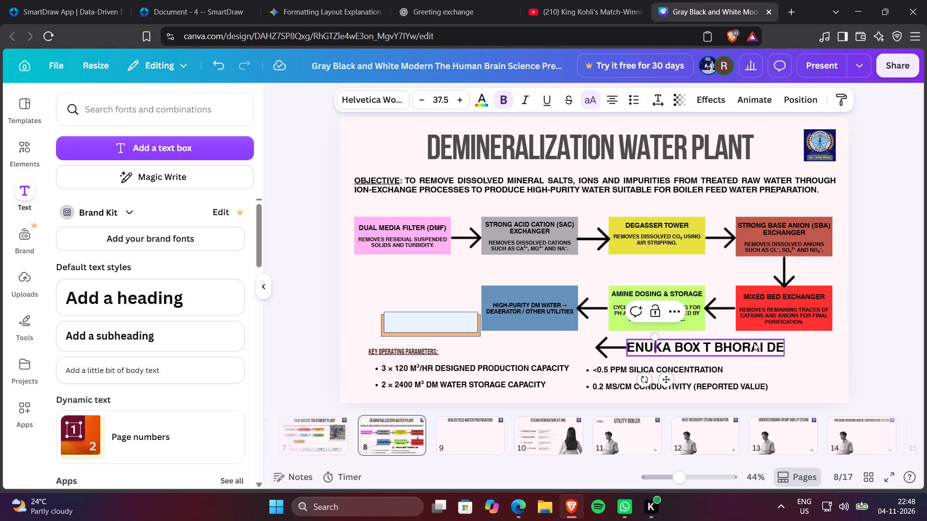
# Delete the "ENUKA BOX T BHORAI DE" note together with its arrow.
pyautogui.click(794, 346)
pyautogui.moveTo(791, 347); pyautogui.dragTo(619, 355)
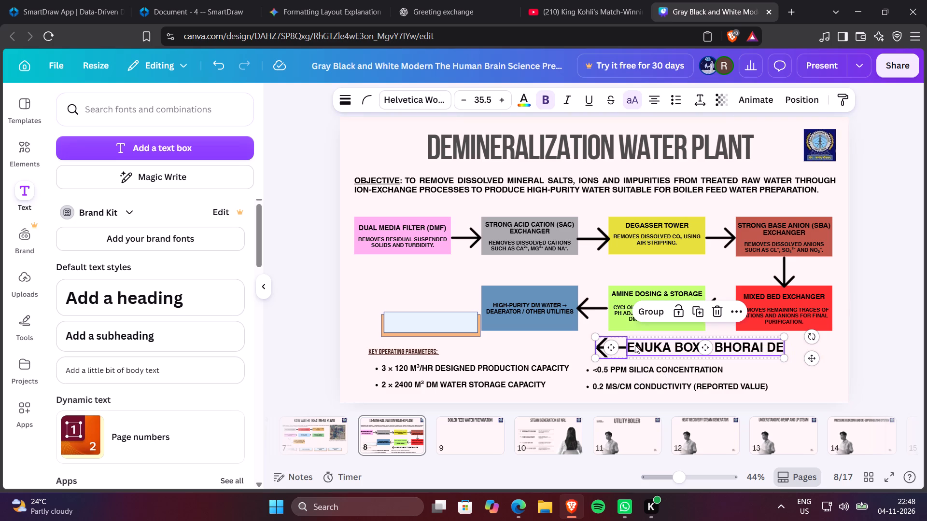
pyautogui.click(710, 311)
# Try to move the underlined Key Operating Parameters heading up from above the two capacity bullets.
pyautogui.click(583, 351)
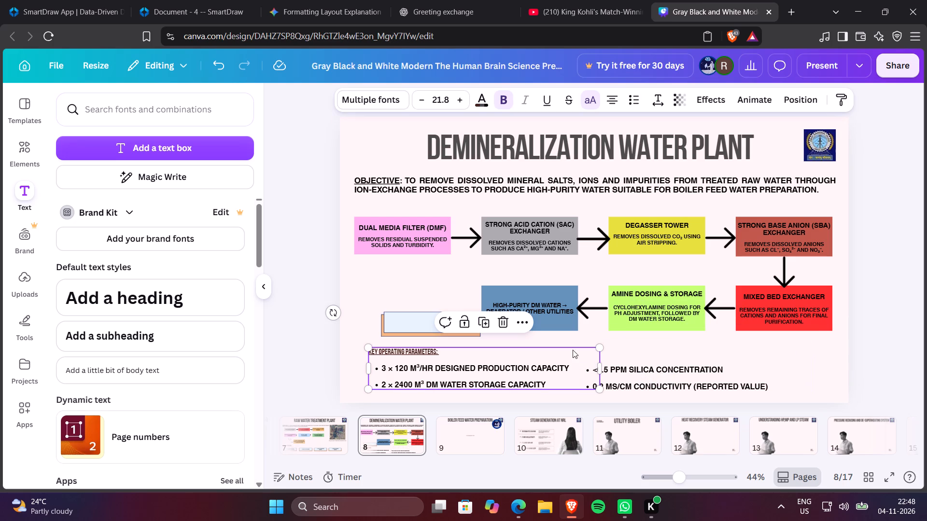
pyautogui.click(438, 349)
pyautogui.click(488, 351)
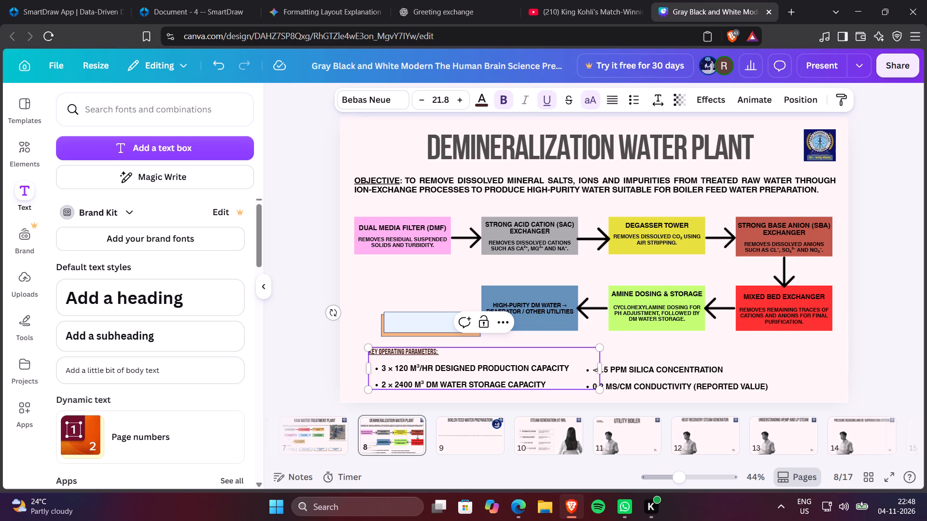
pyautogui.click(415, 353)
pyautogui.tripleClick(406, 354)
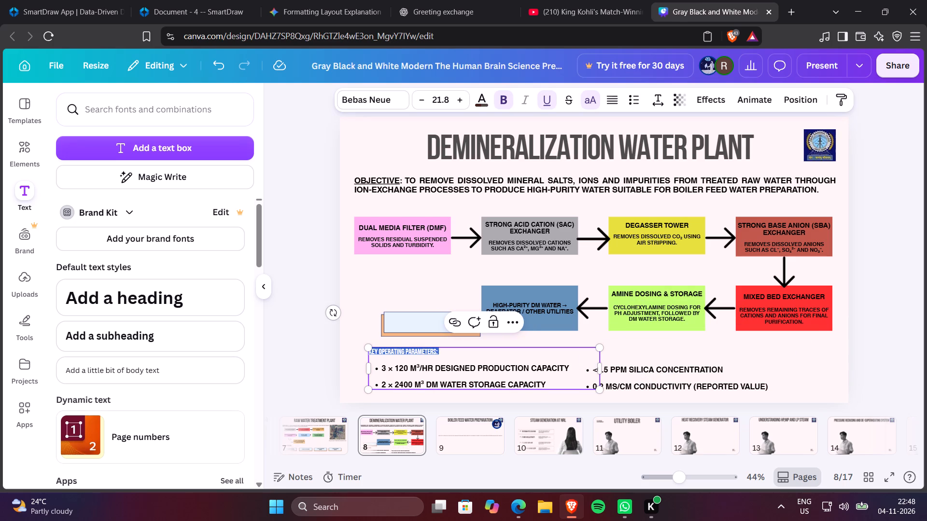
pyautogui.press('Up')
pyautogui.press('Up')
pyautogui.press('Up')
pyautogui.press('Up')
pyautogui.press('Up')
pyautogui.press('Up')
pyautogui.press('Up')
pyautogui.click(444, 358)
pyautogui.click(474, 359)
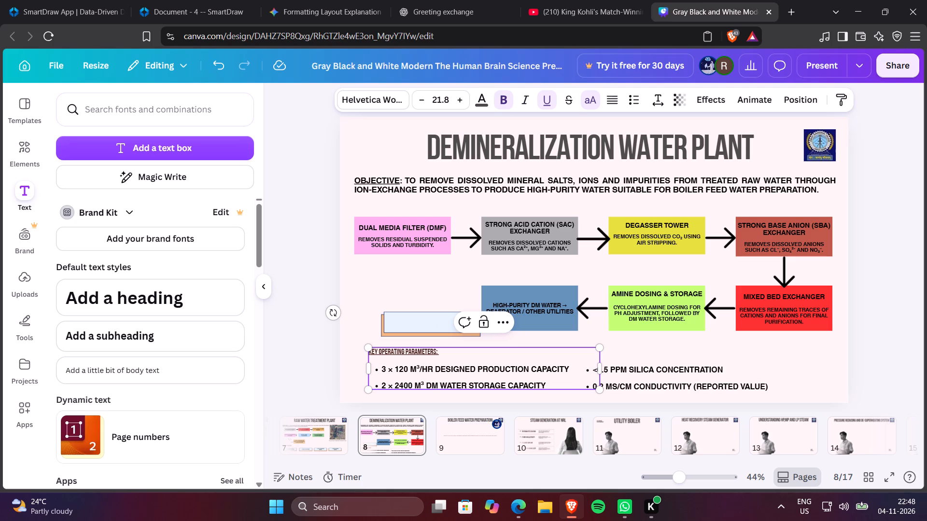
# Copy the "3 × 120 M³/HR DESIGNED PRODUCTION CAPACITY" bullet text and paste it onto the slide as a separate text element.
pyautogui.moveTo(373, 368); pyautogui.dragTo(570, 374)
pyautogui.rightClick(547, 371)
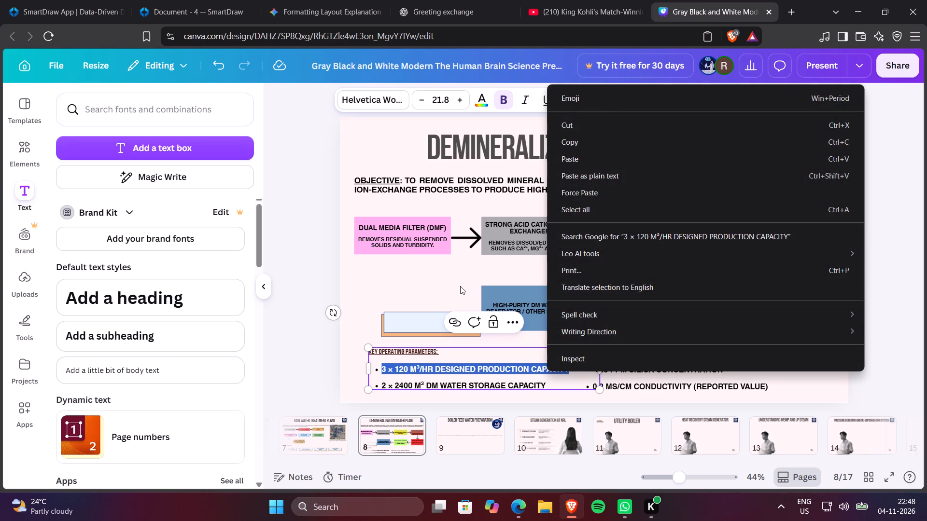
pyautogui.hotkey('ctrl', 'c')
pyautogui.click(398, 287)
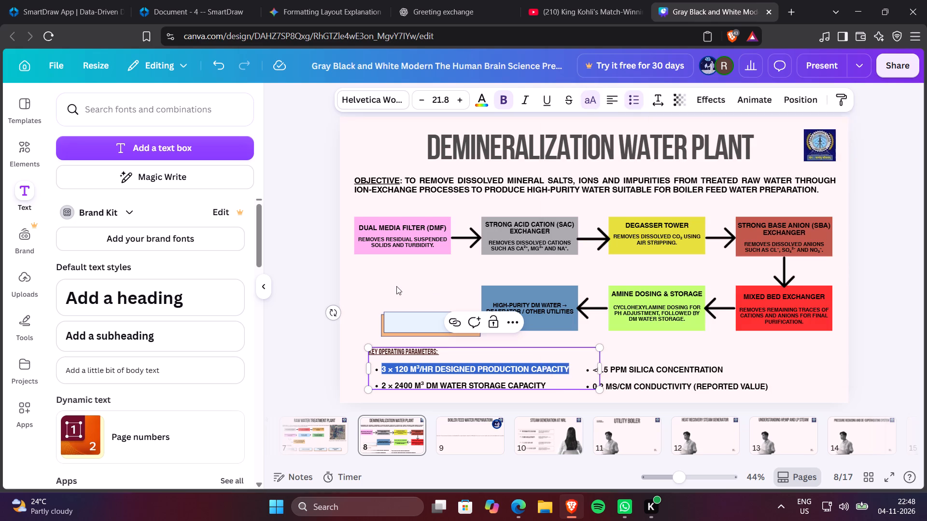
pyautogui.tripleClick(401, 364)
pyautogui.click(401, 366)
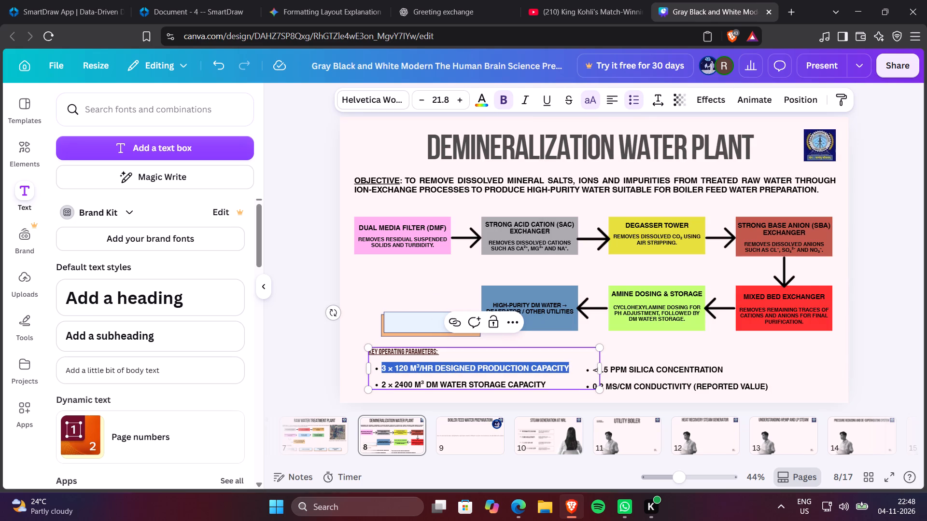
pyautogui.hotkey('ctrl', 'c')
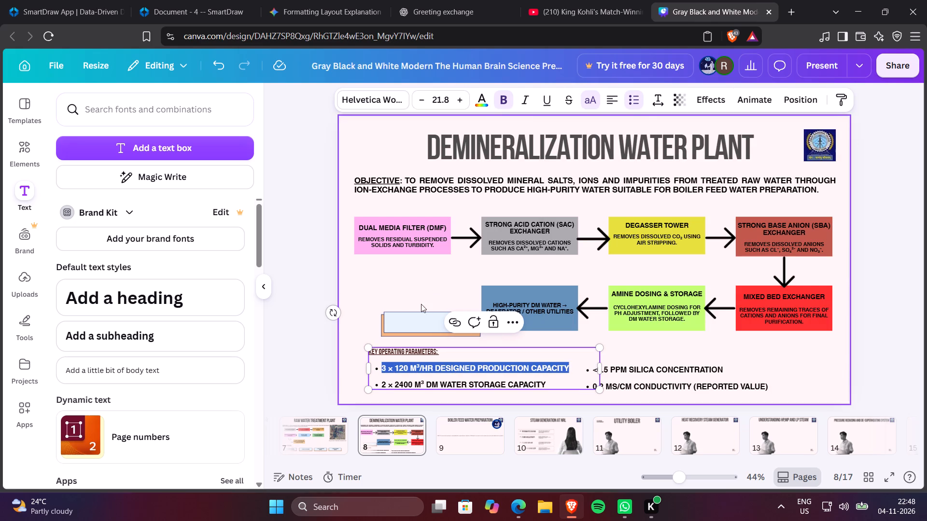
pyautogui.doubleClick(420, 319)
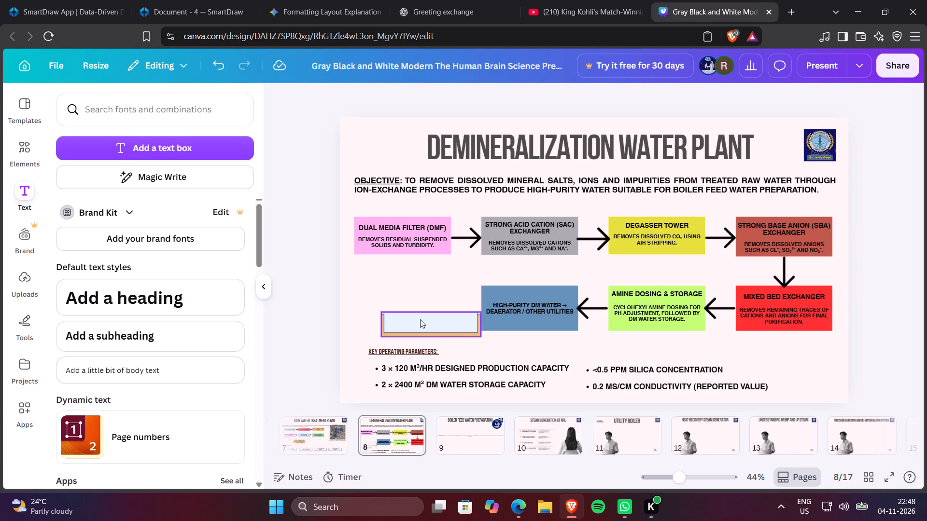
pyautogui.hotkey('ctrl', 'v')
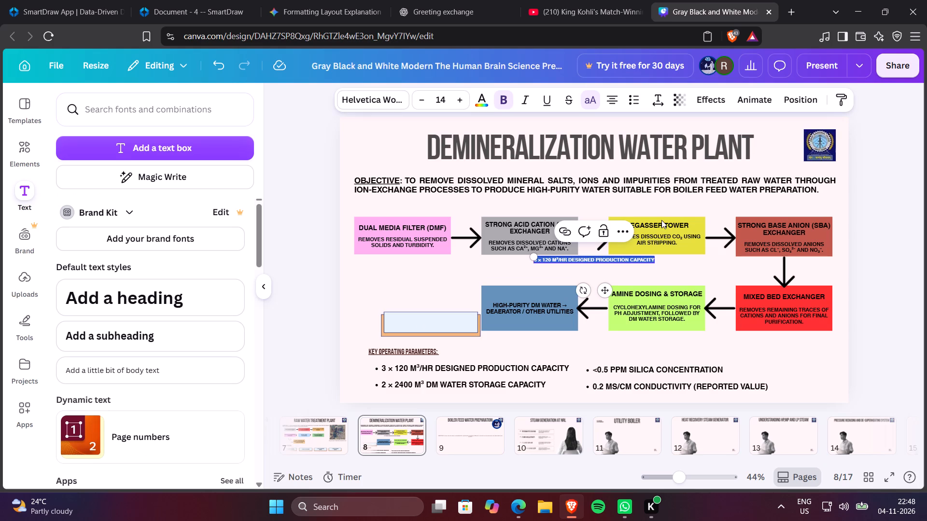
# Move the pasted "3 × 120 M³/HR DESIGNED PRODUCTION CAPACITY" text onto the empty light-blue box beside the High-Purity DM Water block.
pyautogui.moveTo(615, 261); pyautogui.dragTo(575, 286)
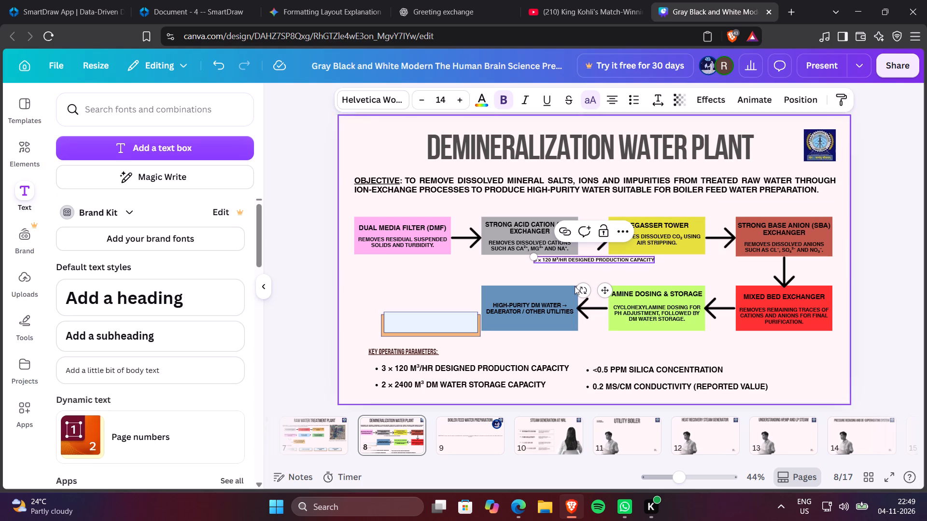
pyautogui.moveTo(575, 286); pyautogui.dragTo(559, 290)
pyautogui.click(571, 260)
pyautogui.tripleClick(595, 262)
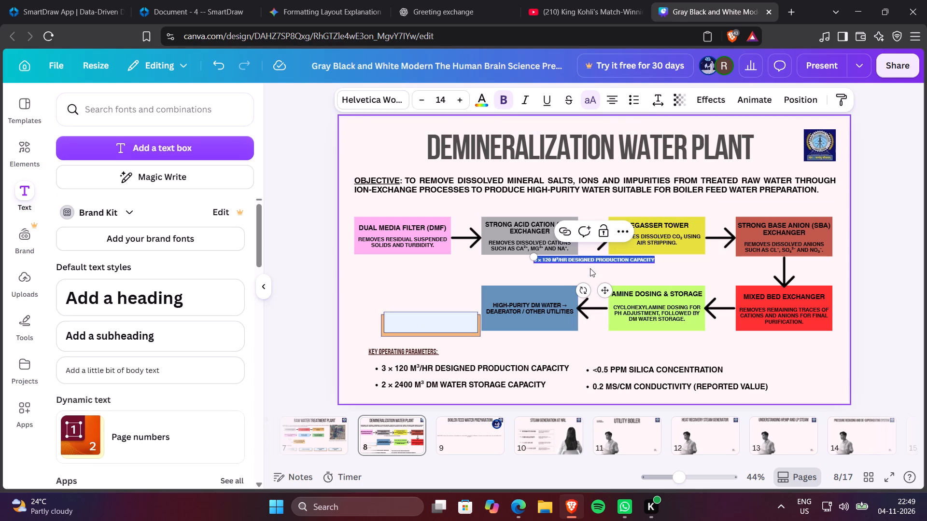
pyautogui.click(590, 268)
pyautogui.click(590, 258)
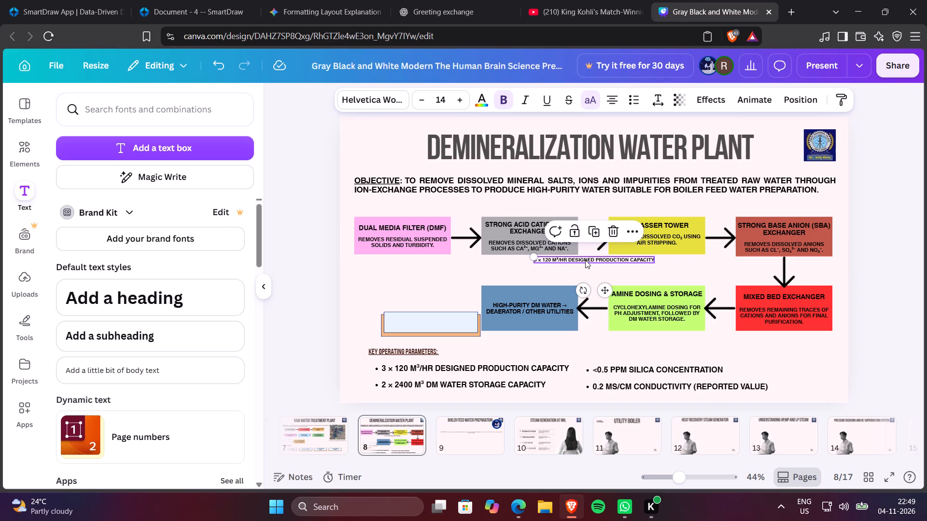
pyautogui.click(590, 260)
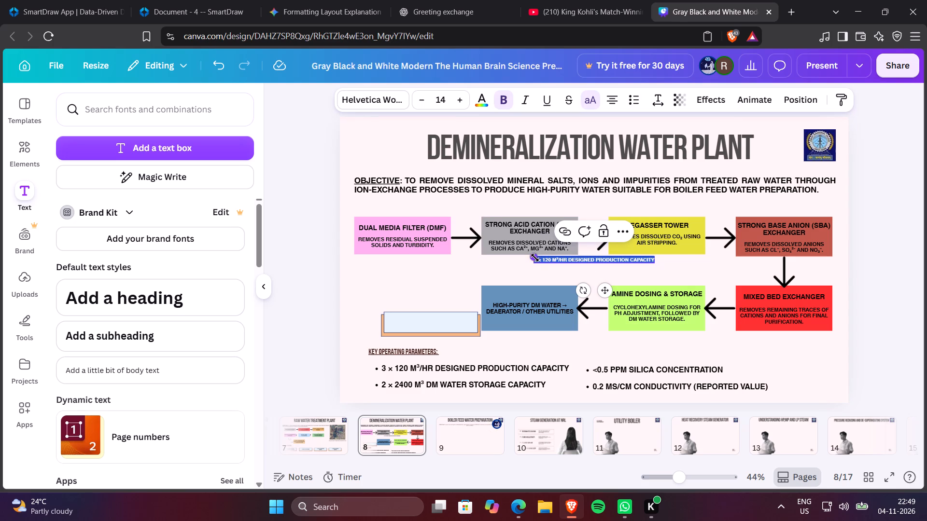
pyautogui.moveTo(579, 253); pyautogui.dragTo(577, 258)
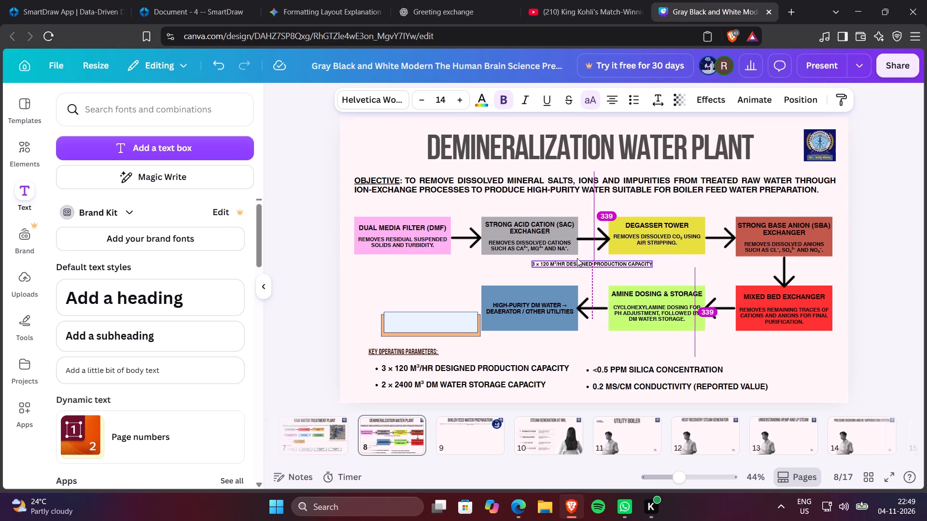
pyautogui.moveTo(577, 258); pyautogui.dragTo(418, 317)
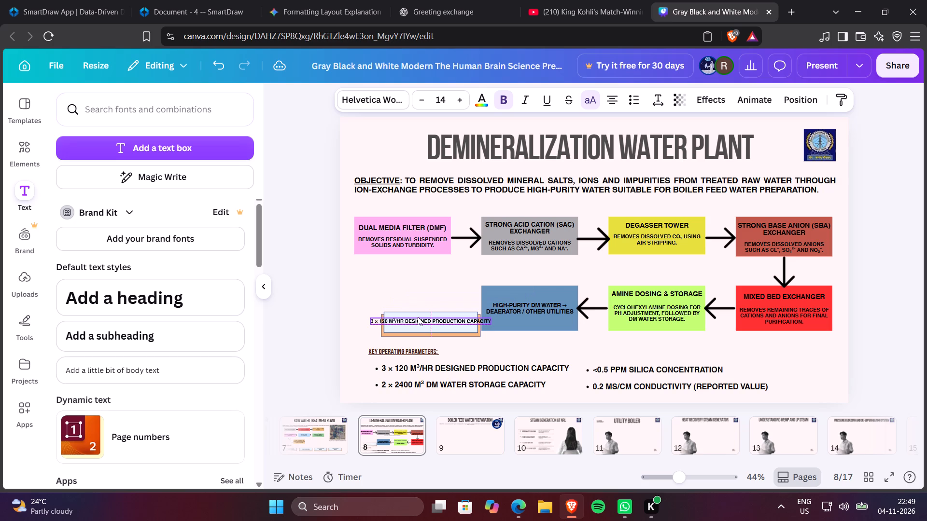
pyautogui.moveTo(418, 317); pyautogui.dragTo(421, 315)
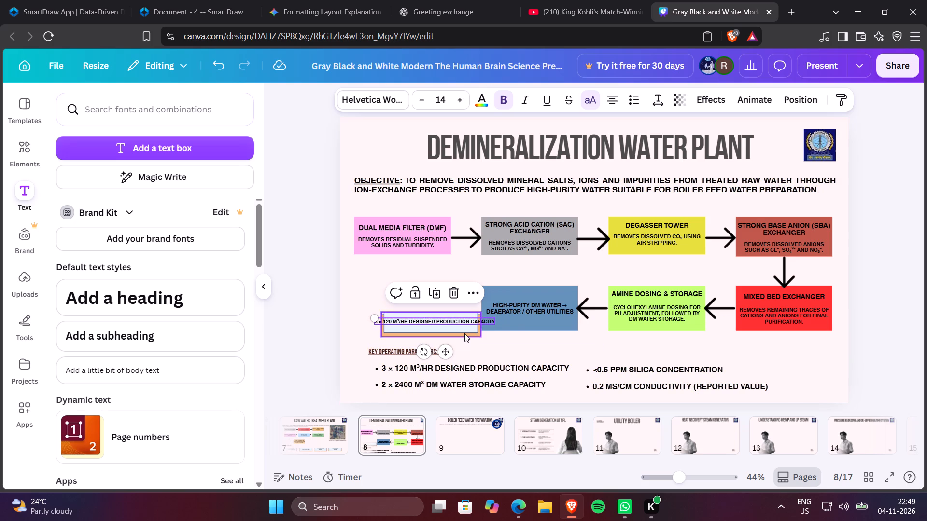
# Enlarge the light-blue box to about 495 × 124 and reposition it so it frames the production capacity text.
pyautogui.click(464, 333)
pyautogui.moveTo(482, 337); pyautogui.dragTo(506, 345)
pyautogui.moveTo(417, 320); pyautogui.dragTo(425, 323)
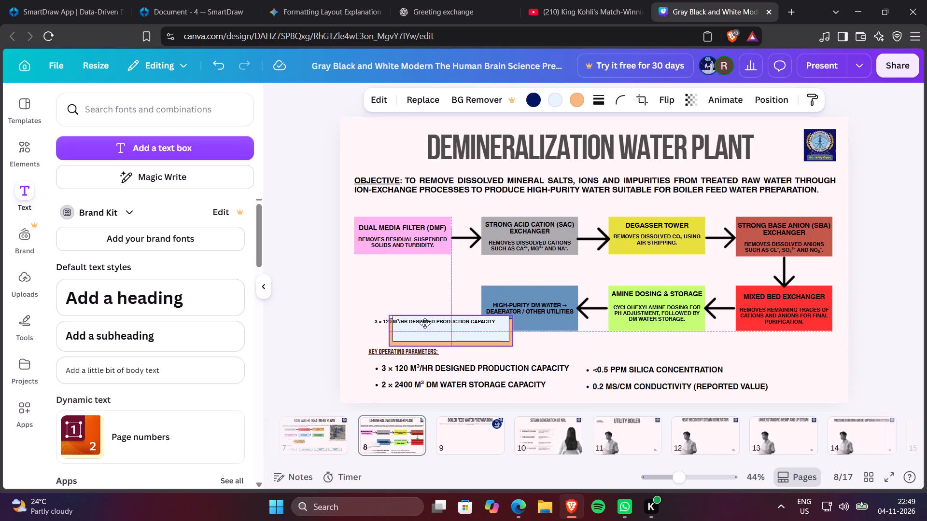
pyautogui.moveTo(425, 323); pyautogui.dragTo(405, 314)
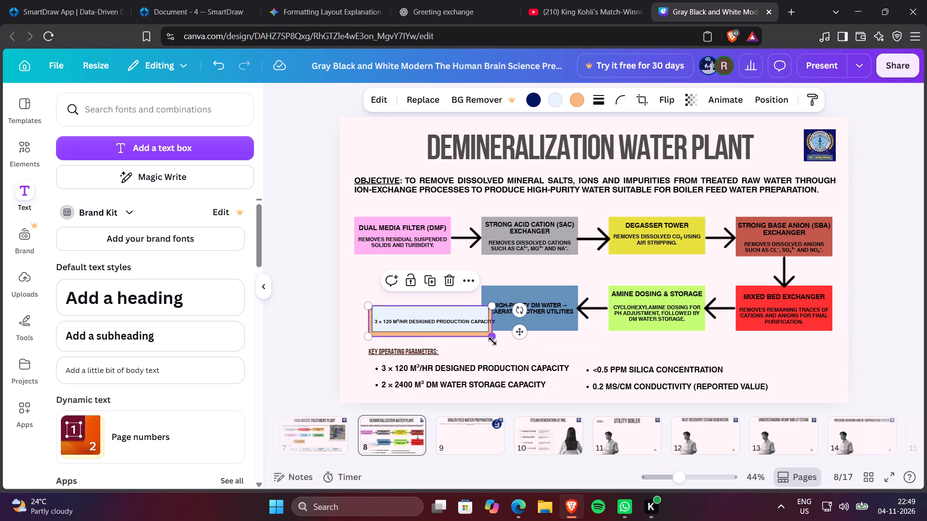
pyautogui.moveTo(492, 338); pyautogui.dragTo(498, 346)
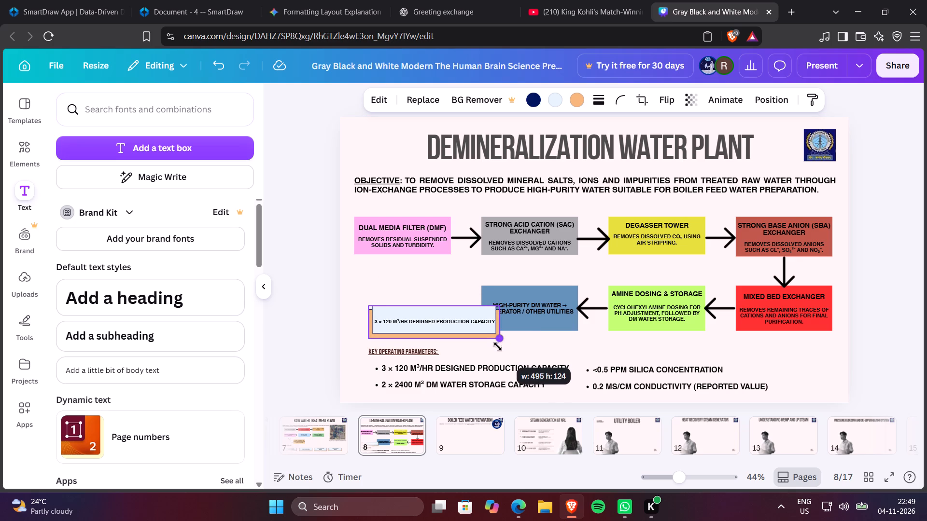
pyautogui.moveTo(498, 346); pyautogui.dragTo(498, 346)
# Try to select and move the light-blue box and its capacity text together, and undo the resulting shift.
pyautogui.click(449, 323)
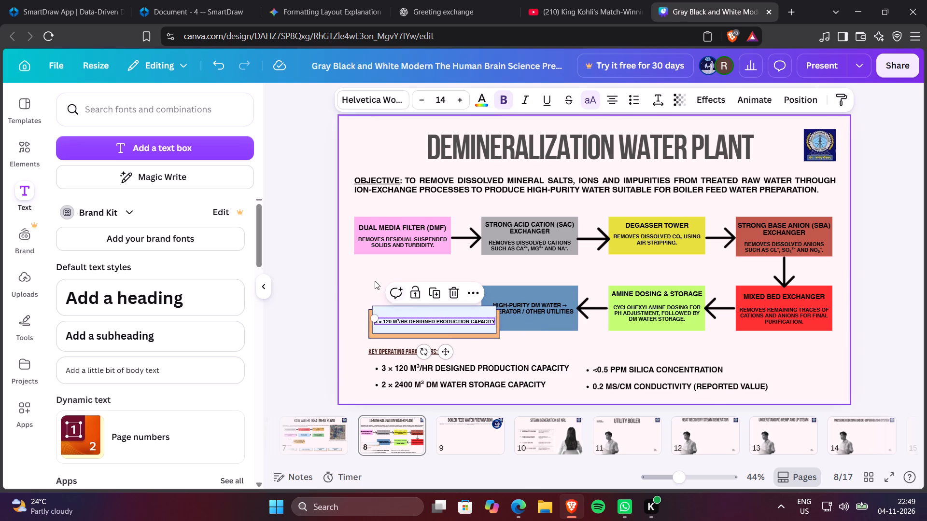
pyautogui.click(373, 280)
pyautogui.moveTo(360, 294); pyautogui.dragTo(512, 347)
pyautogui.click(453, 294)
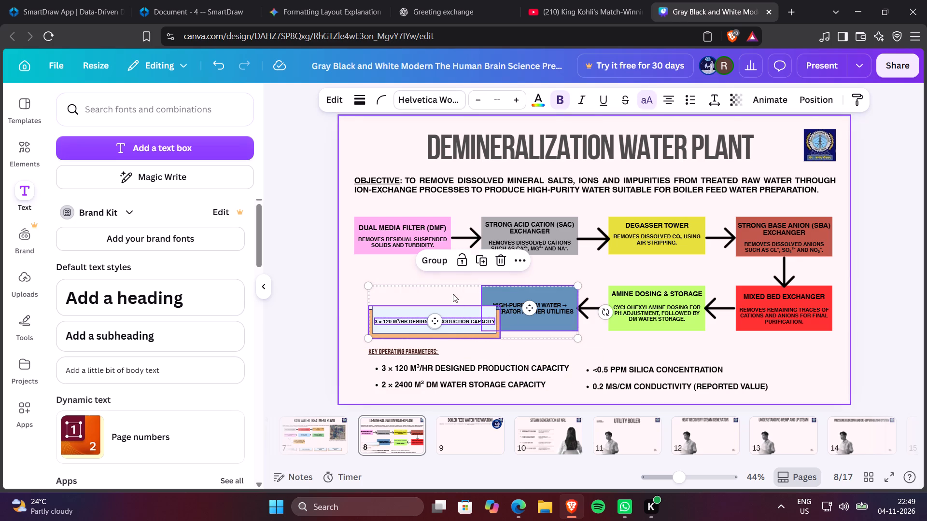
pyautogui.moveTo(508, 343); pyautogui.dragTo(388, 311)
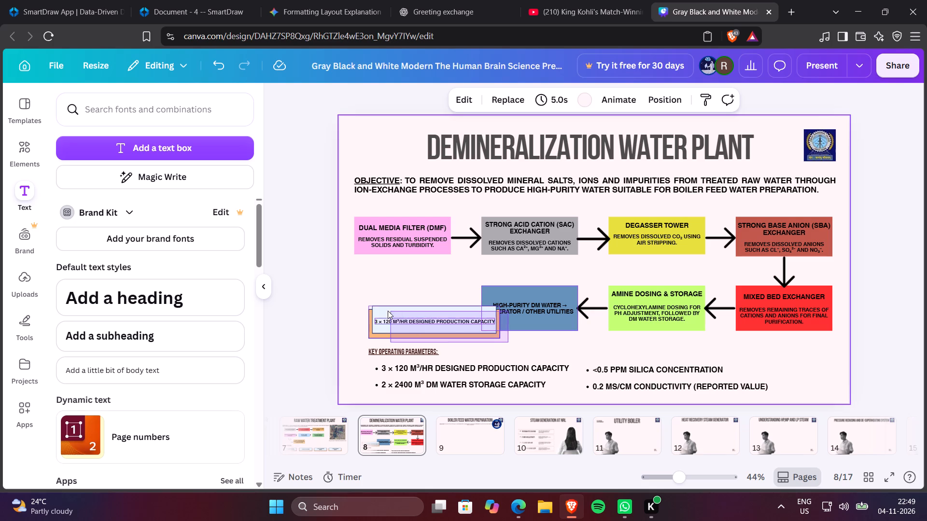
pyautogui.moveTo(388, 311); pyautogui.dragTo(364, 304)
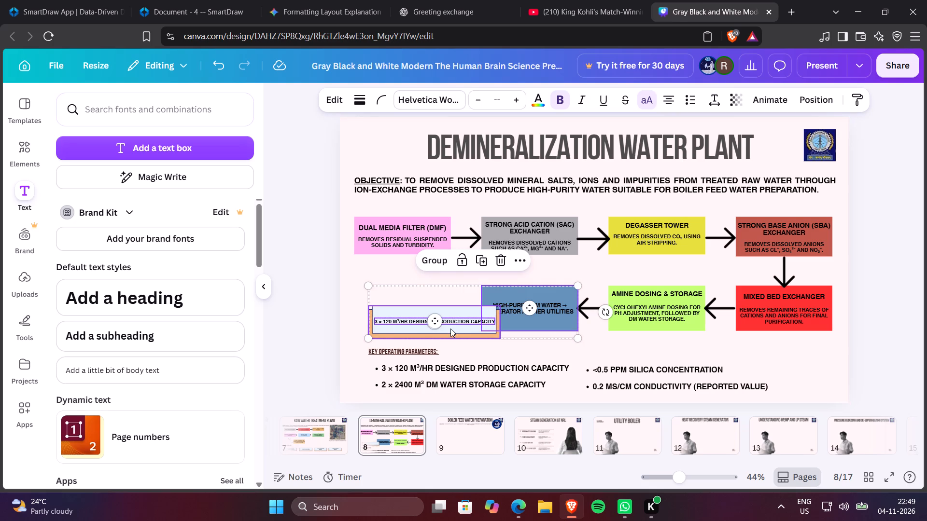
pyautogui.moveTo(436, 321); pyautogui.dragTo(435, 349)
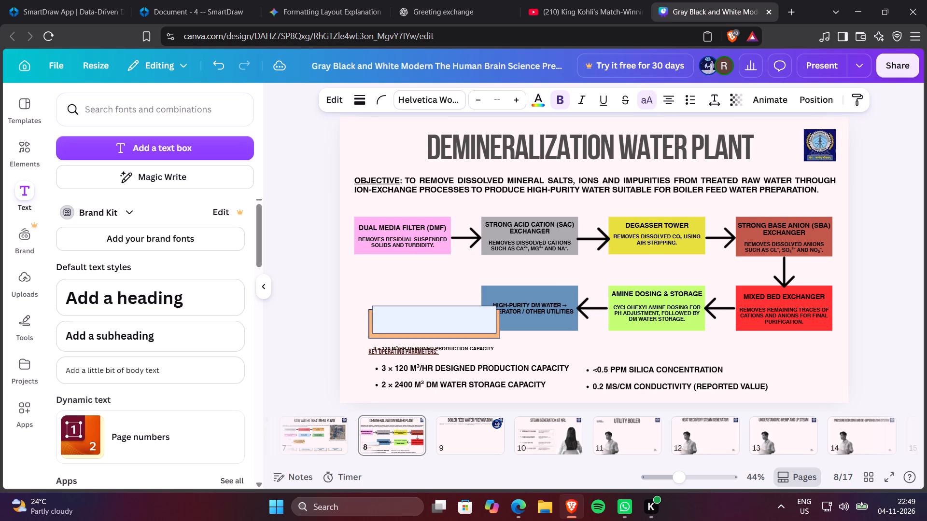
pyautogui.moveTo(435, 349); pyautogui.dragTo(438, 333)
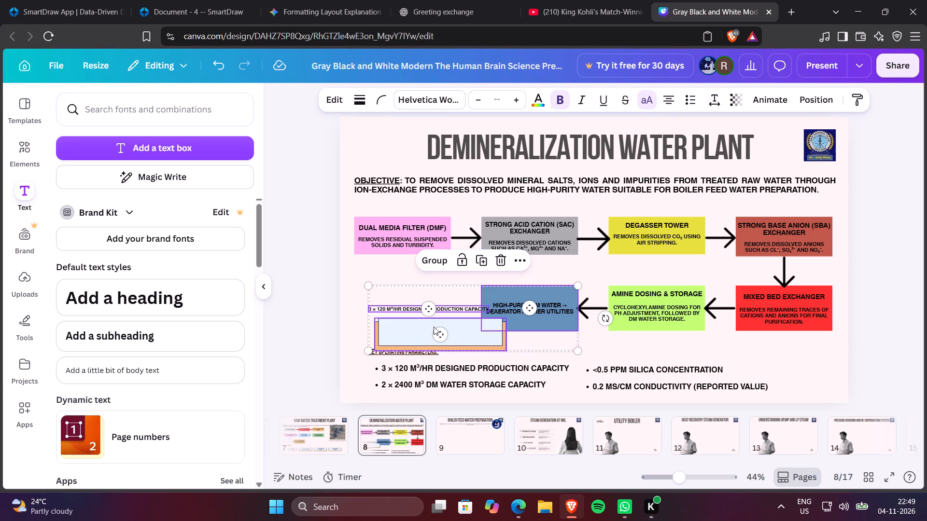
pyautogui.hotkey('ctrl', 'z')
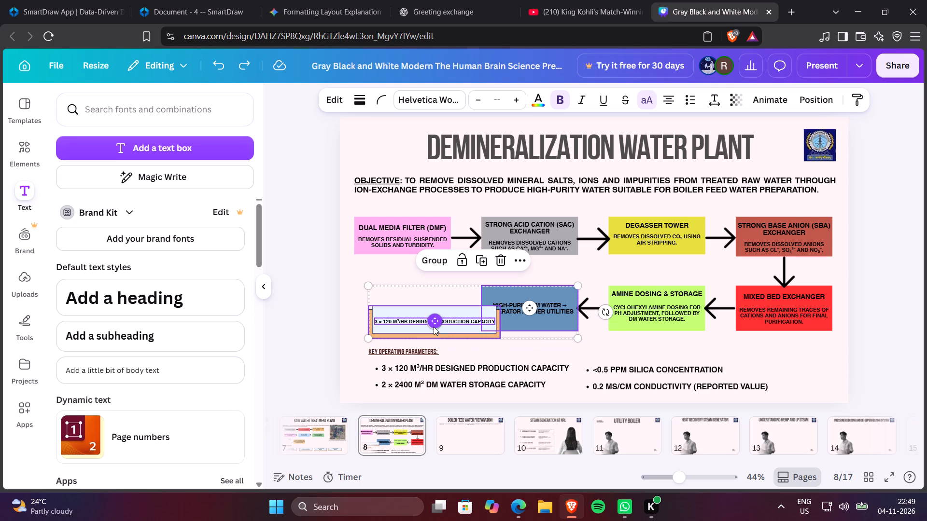
# Move the Key Operating Parameters text block with its two capacity bullets down toward the slide's bottom edge.
pyautogui.click(524, 357)
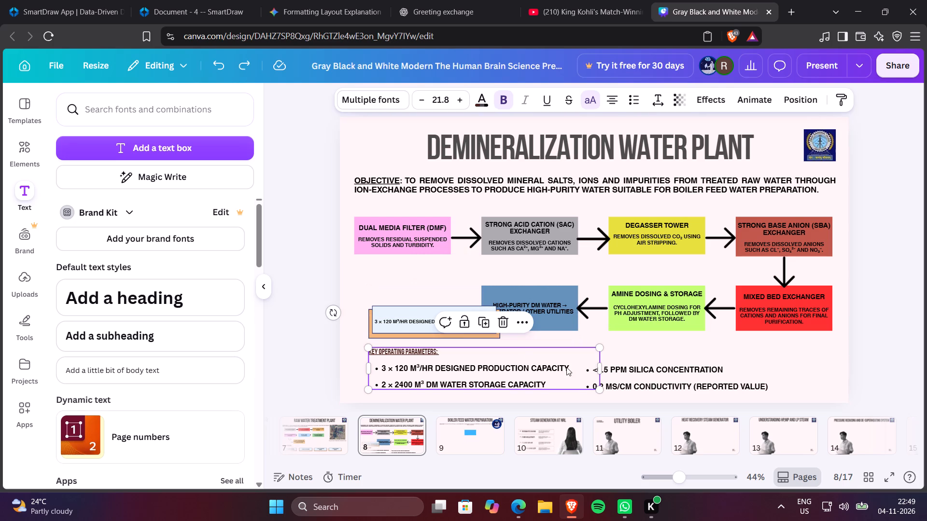
pyautogui.click(566, 367)
pyautogui.click(674, 346)
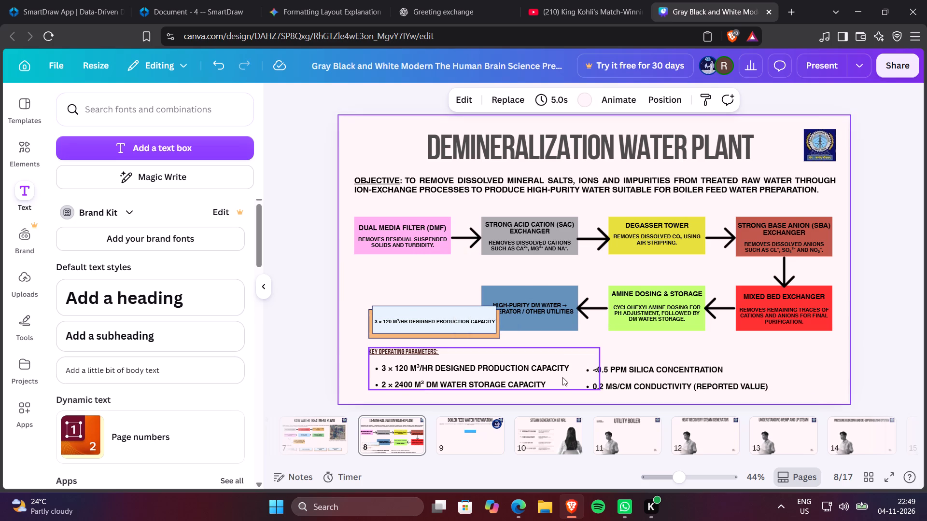
pyautogui.click(571, 365)
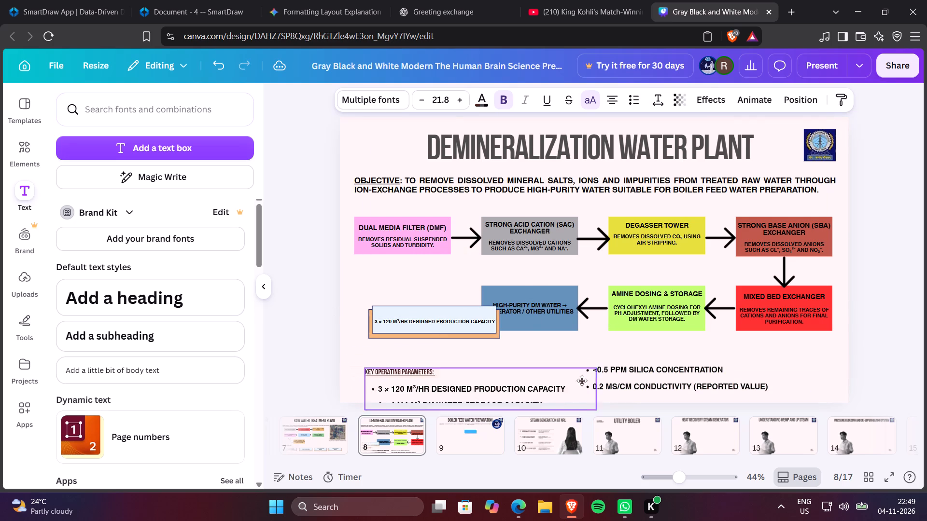